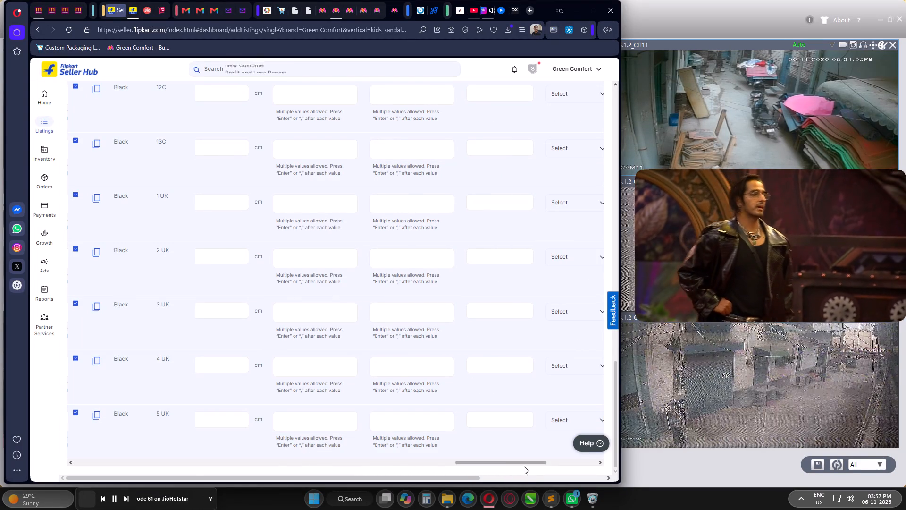
# Set the package dimensions of the Black 5 UK variant to length 27 cm, breadth 15 cm and height 11 cm.
pyautogui.moveTo(529, 463); pyautogui.dragTo(486, 466)
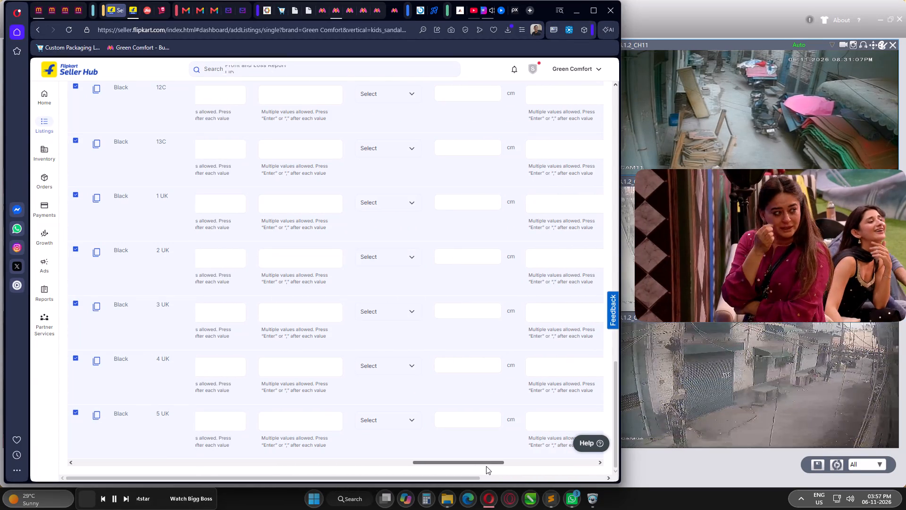
pyautogui.moveTo(486, 466); pyautogui.dragTo(452, 467)
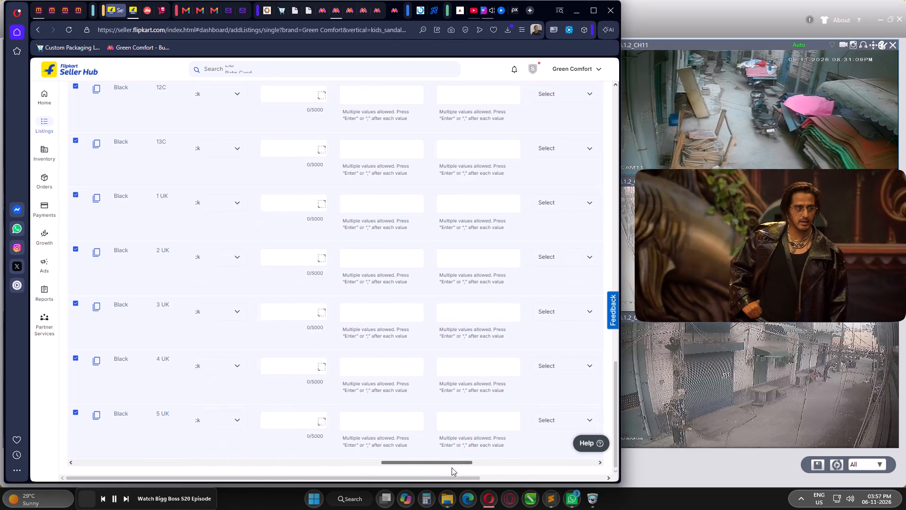
pyautogui.moveTo(452, 467); pyautogui.dragTo(408, 465)
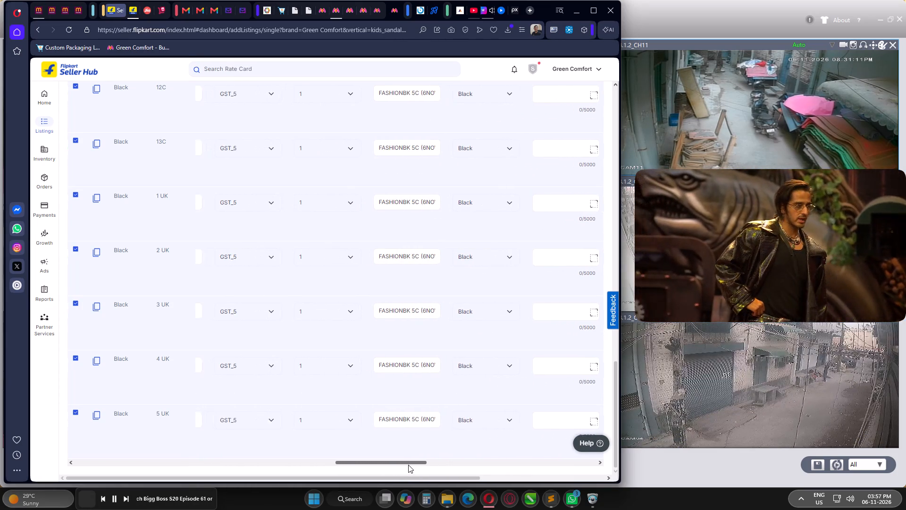
pyautogui.moveTo(408, 465); pyautogui.dragTo(400, 463)
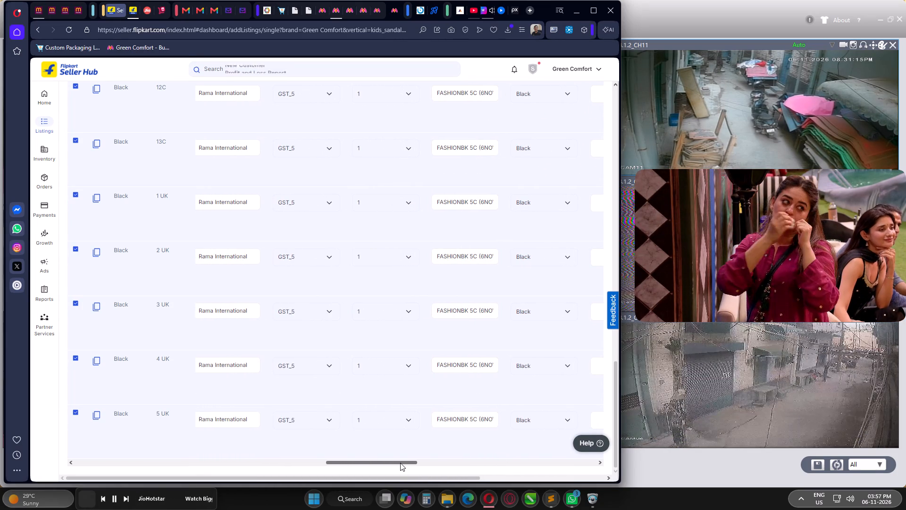
pyautogui.moveTo(400, 463); pyautogui.dragTo(387, 459)
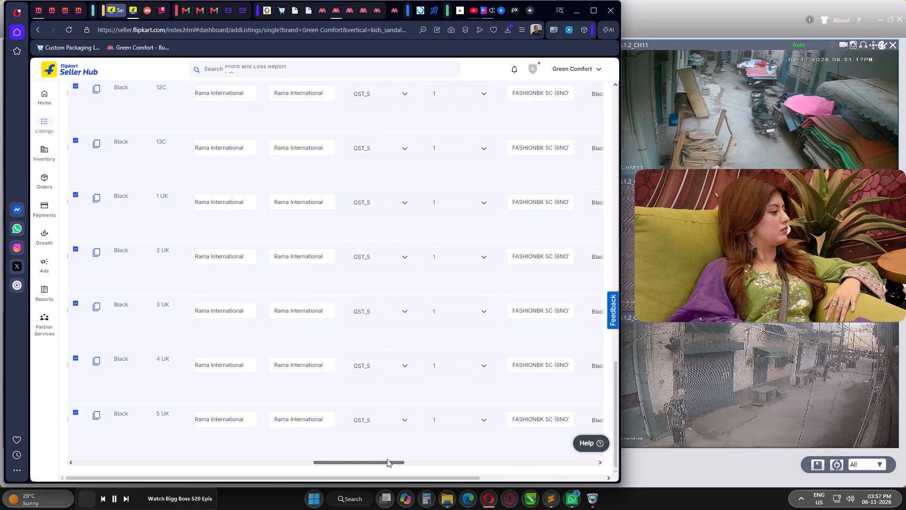
pyautogui.moveTo(387, 459); pyautogui.dragTo(332, 459)
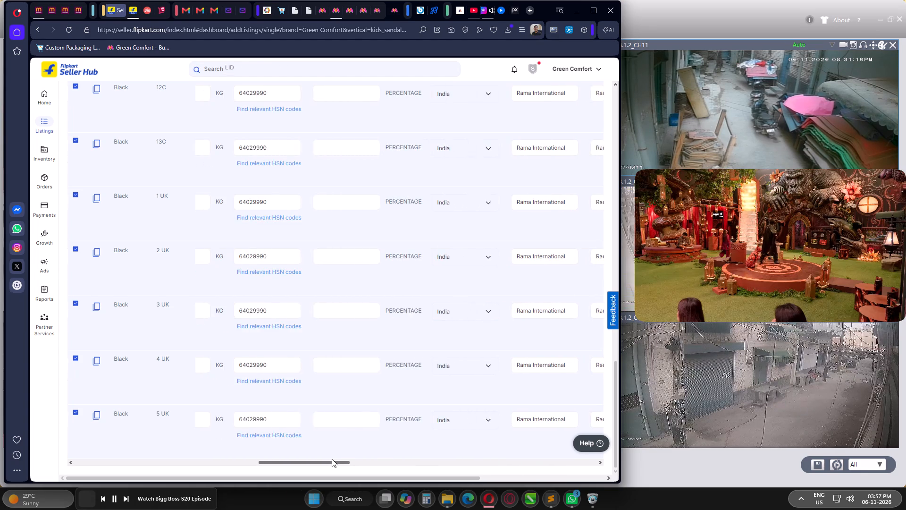
pyautogui.moveTo(332, 459); pyautogui.dragTo(275, 459)
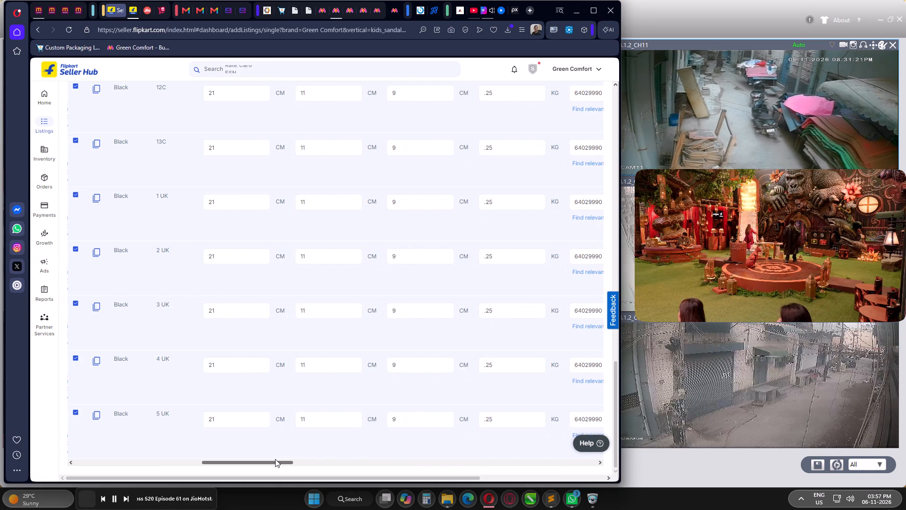
pyautogui.moveTo(275, 459); pyautogui.dragTo(272, 460)
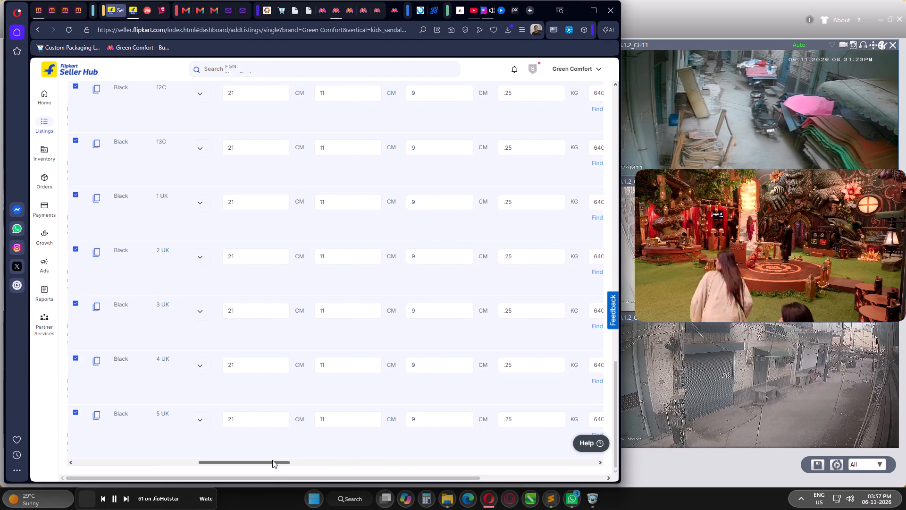
pyautogui.moveTo(272, 460); pyautogui.dragTo(270, 461)
pyautogui.moveTo(254, 417); pyautogui.dragTo(233, 419)
pyautogui.write('27')
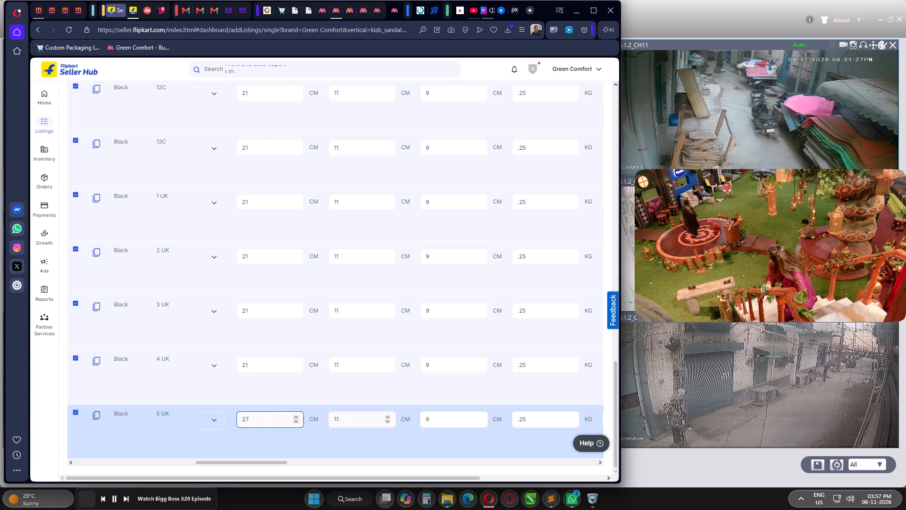
pyautogui.moveTo(350, 419); pyautogui.dragTo(319, 417)
pyautogui.press('1')
pyautogui.press('5')
pyautogui.moveTo(439, 418); pyautogui.dragTo(420, 418)
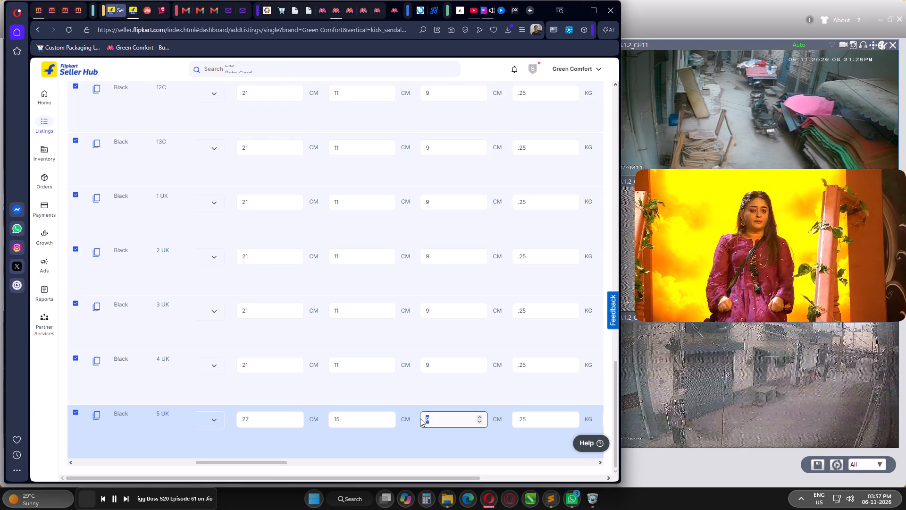
pyautogui.press('1')
pyautogui.press('1')
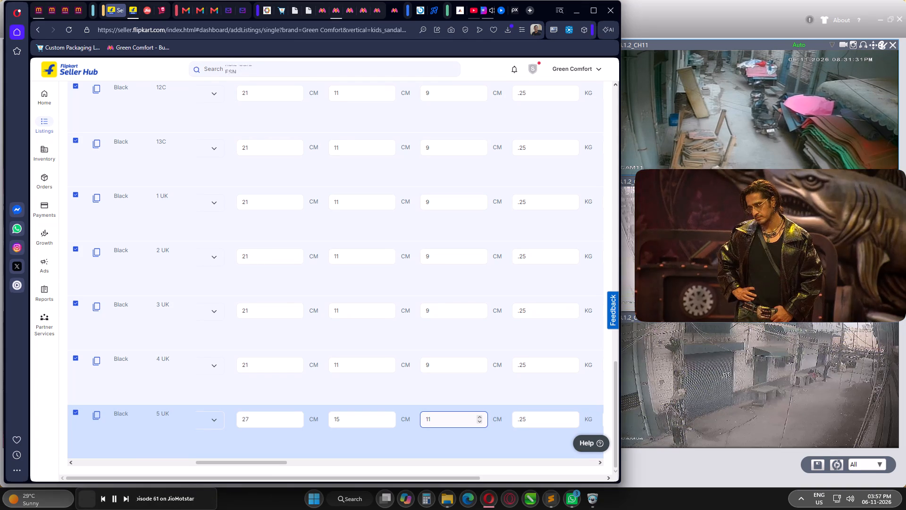
# Set the package weight of the Black 5 UK variant to .35 kg.
pyautogui.click(538, 421)
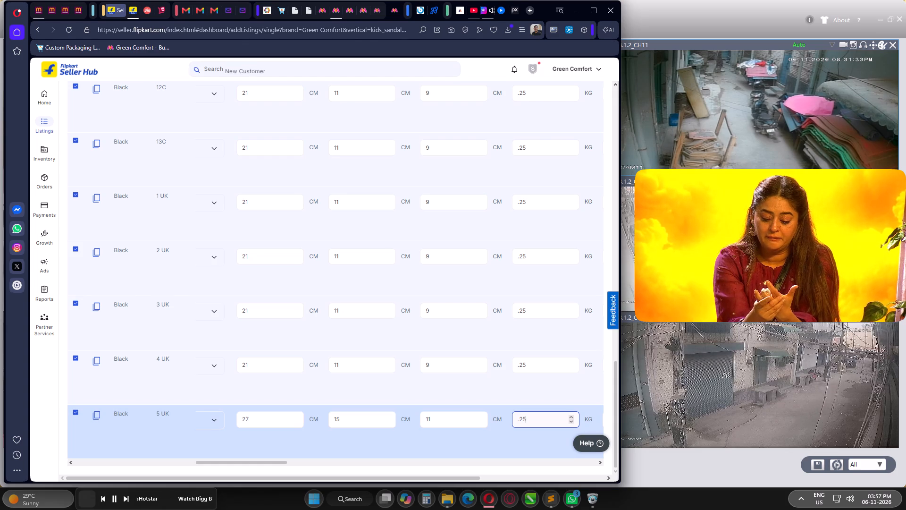
pyautogui.press('BackSpace')
pyautogui.press('BackSpace')
pyautogui.press('3')
pyautogui.press('5')
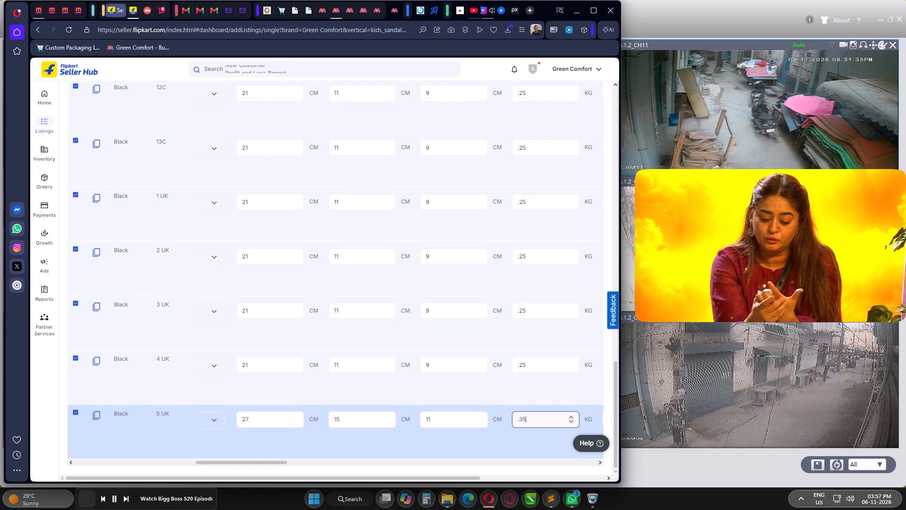
pyautogui.moveTo(535, 421); pyautogui.dragTo(514, 417)
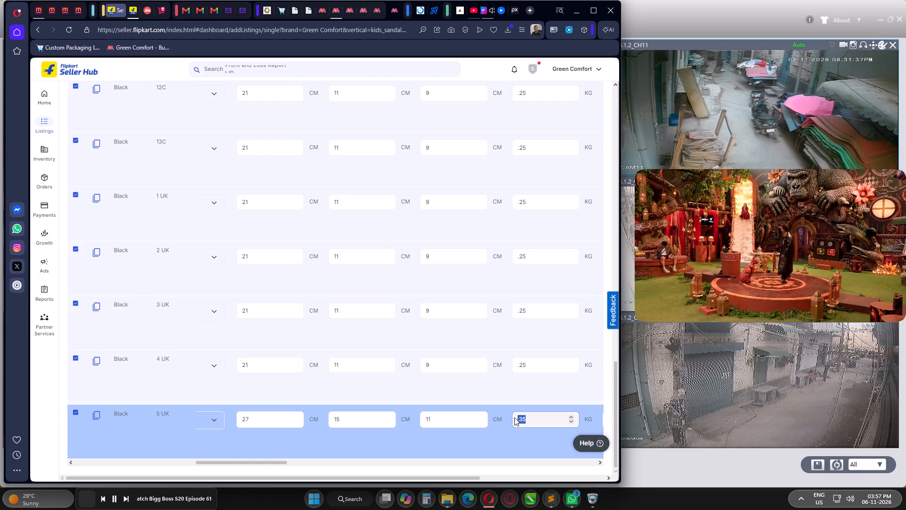
pyautogui.moveTo(514, 417); pyautogui.dragTo(514, 417)
# Set the package weight of the 4 UK, 3 UK and 2 UK variants to .35 kg each.
pyautogui.moveTo(541, 365); pyautogui.dragTo(502, 370)
pyautogui.write('.3')
pyautogui.press('5')
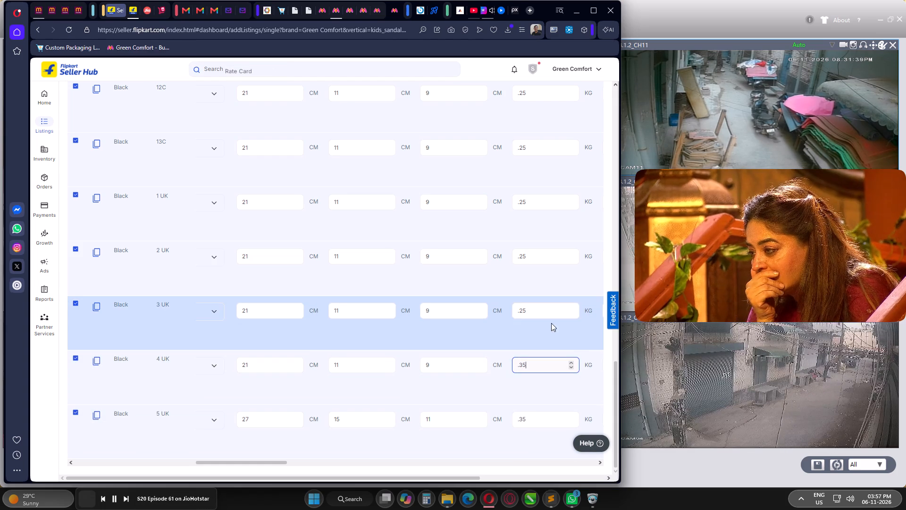
pyautogui.moveTo(550, 313); pyautogui.dragTo(486, 311)
pyautogui.press('.')
pyautogui.press('3')
pyautogui.press('5')
pyautogui.moveTo(543, 255); pyautogui.dragTo(490, 255)
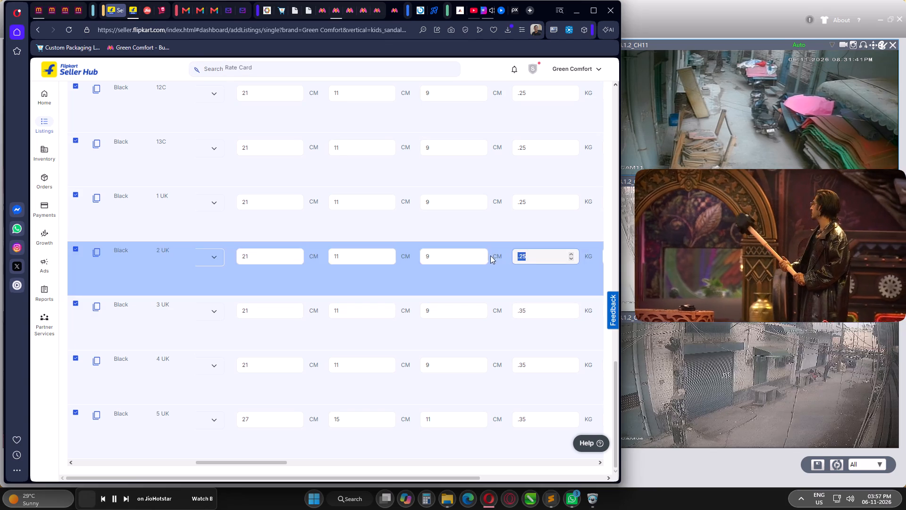
pyautogui.moveTo(490, 255); pyautogui.dragTo(490, 256)
pyautogui.press('.')
pyautogui.write('35')
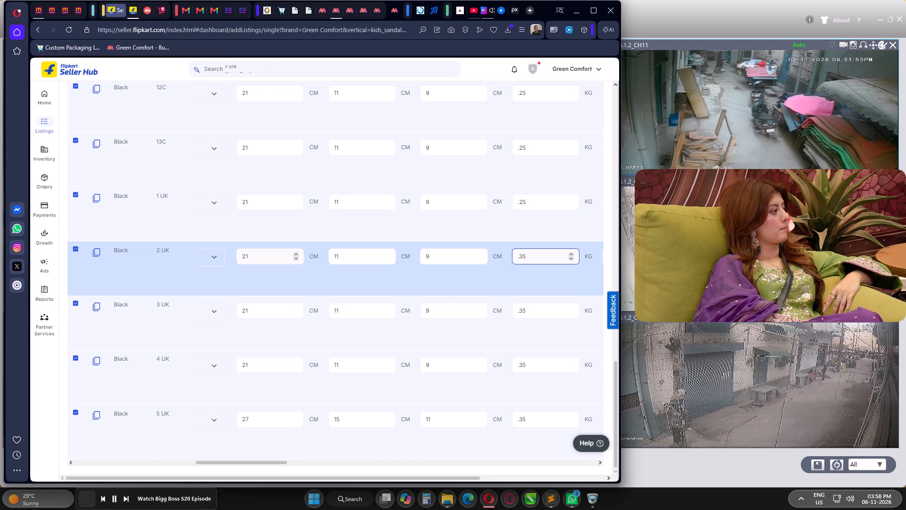
# Set the package weight of the 1 UK, 13C and 12C variants to .30 kg each.
pyautogui.moveTo(536, 201); pyautogui.dragTo(477, 201)
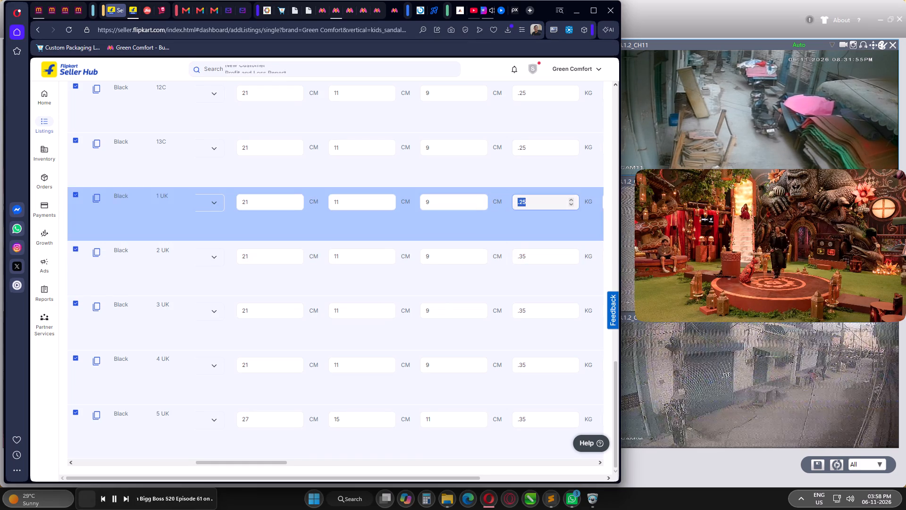
pyautogui.moveTo(477, 201); pyautogui.dragTo(473, 201)
pyautogui.write('.3')
pyautogui.press('0')
pyautogui.moveTo(540, 149); pyautogui.dragTo(497, 151)
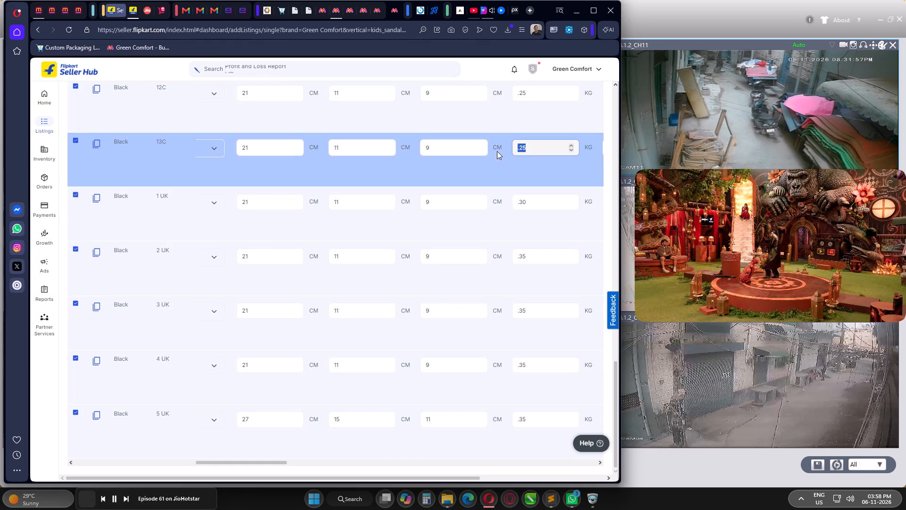
pyautogui.moveTo(497, 151); pyautogui.dragTo(497, 151)
pyautogui.press('.')
pyautogui.press('3')
pyautogui.press('0')
pyautogui.moveTo(545, 93); pyautogui.dragTo(475, 101)
pyautogui.press('.')
pyautogui.press('3')
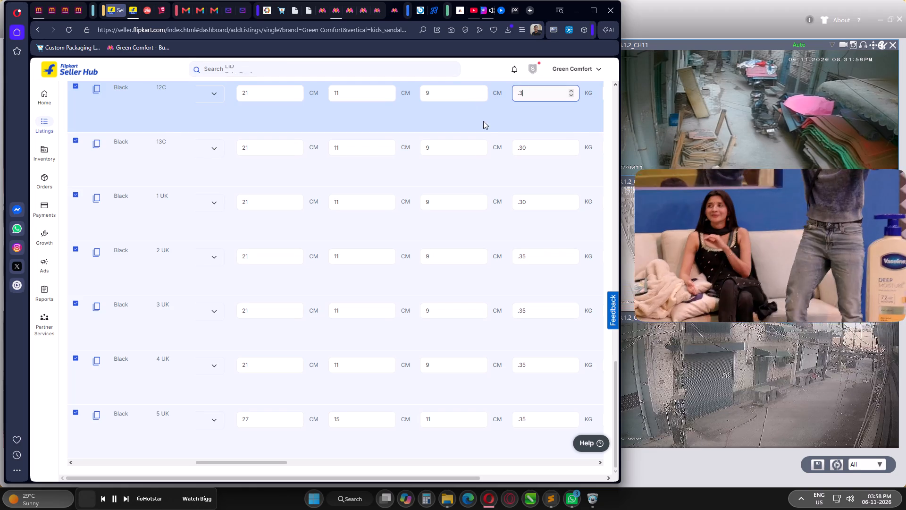
pyautogui.press('0')
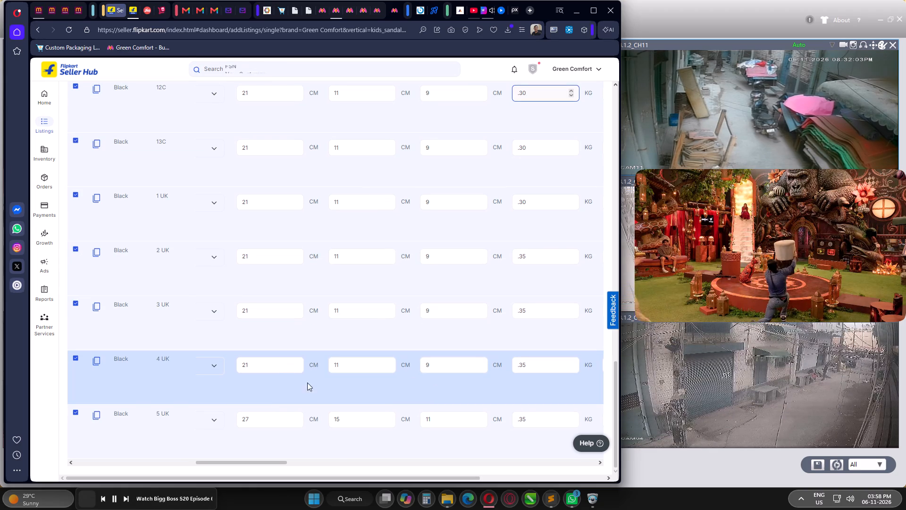
# Set the package height of the 4 UK, 3 UK and 2 UK variants to 11 cm each.
pyautogui.moveTo(443, 366); pyautogui.dragTo(406, 366)
pyautogui.press('1')
pyautogui.press('1')
pyautogui.moveTo(440, 308); pyautogui.dragTo(404, 313)
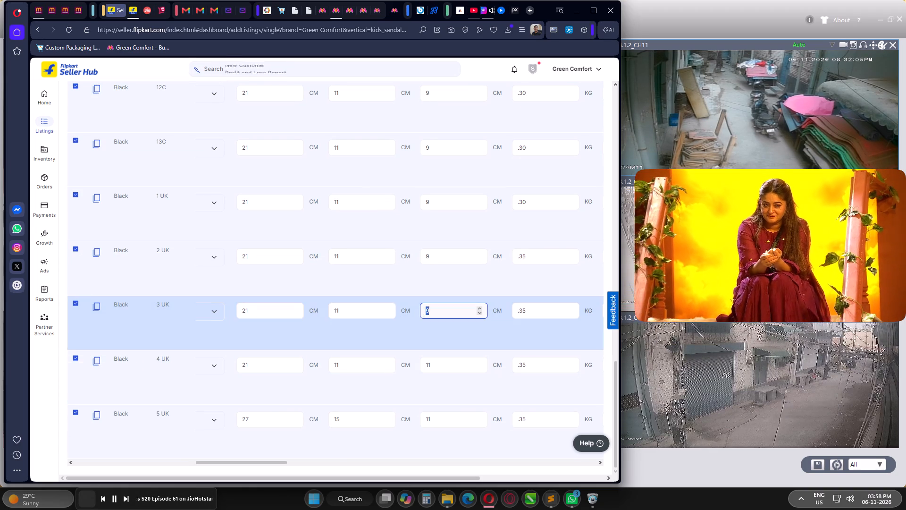
pyautogui.press('1')
pyautogui.press('1')
pyautogui.moveTo(438, 257); pyautogui.dragTo(389, 258)
pyautogui.press('1')
pyautogui.press('1')
# Set the package breadth of the 2 UK, 3 UK and 4 UK variants to 15 cm each.
pyautogui.moveTo(360, 257); pyautogui.dragTo(312, 257)
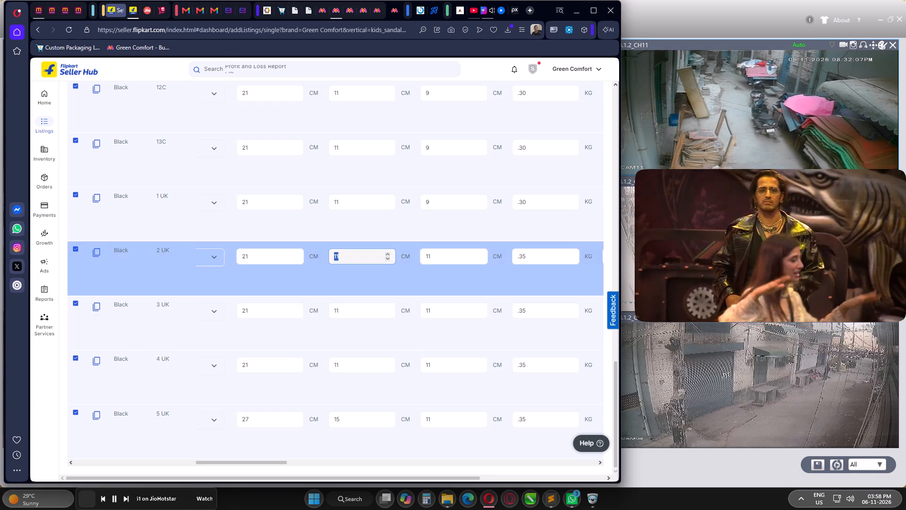
pyautogui.moveTo(312, 257); pyautogui.dragTo(311, 259)
pyautogui.press('1')
pyautogui.press('5')
pyautogui.moveTo(350, 307); pyautogui.dragTo(323, 312)
pyautogui.press('1')
pyautogui.press('5')
pyautogui.moveTo(346, 368); pyautogui.dragTo(315, 371)
pyautogui.press('1')
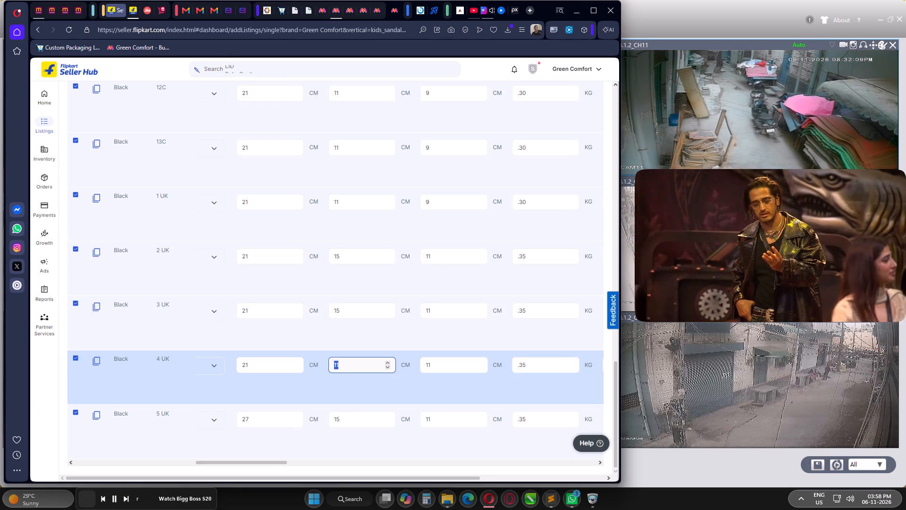
pyautogui.press('5')
# Set the package length of the 4 UK, 3 UK and 2 UK variants to 27 cm each.
pyautogui.moveTo(257, 361); pyautogui.dragTo(213, 365)
pyautogui.press('2')
pyautogui.press('7')
pyautogui.moveTo(264, 311); pyautogui.dragTo(235, 310)
pyautogui.press('2')
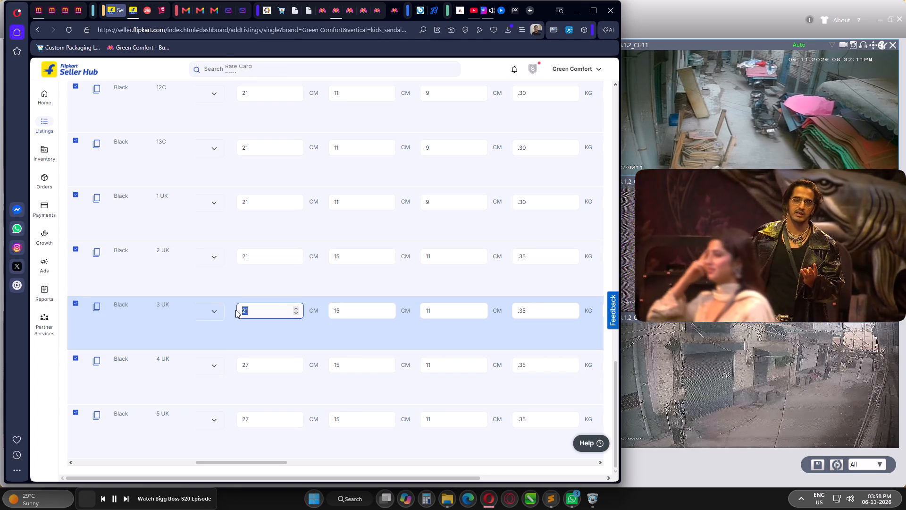
pyautogui.press('7')
pyautogui.moveTo(263, 254); pyautogui.dragTo(233, 259)
pyautogui.press('2')
pyautogui.press('7')
# Set the package dimensions of the 1 UK variant to length 25 cm, breadth 15 cm and height 11 cm.
pyautogui.moveTo(257, 201); pyautogui.dragTo(205, 201)
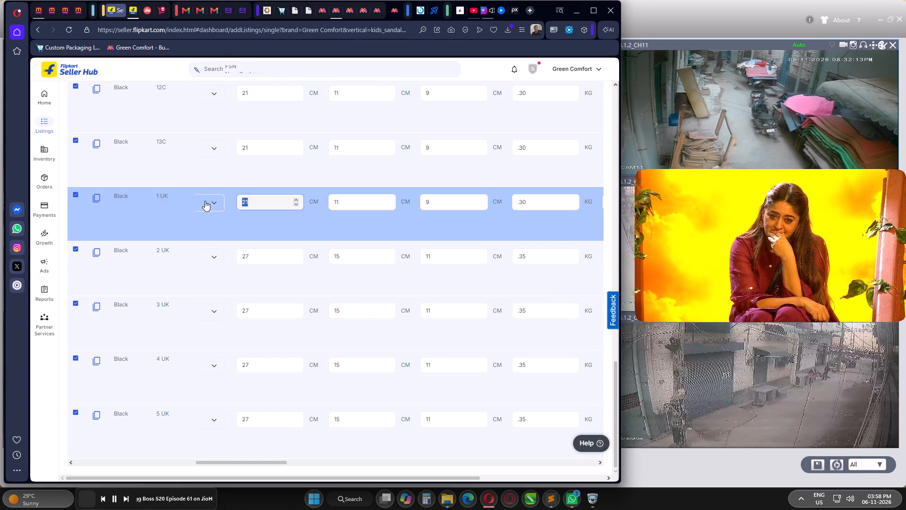
pyautogui.moveTo(205, 201); pyautogui.dragTo(201, 201)
pyautogui.press('2')
pyautogui.press('5')
pyautogui.moveTo(352, 200); pyautogui.dragTo(329, 200)
pyautogui.press('1')
pyautogui.press('5')
pyautogui.moveTo(453, 202); pyautogui.dragTo(416, 200)
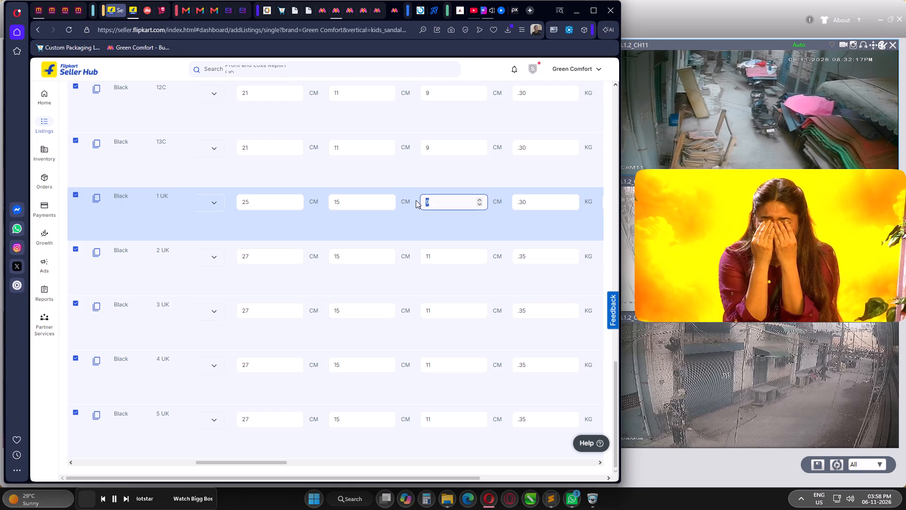
pyautogui.press('1')
pyautogui.press('1')
# Set the package height of the 13C and 12C variants to 11 cm each.
pyautogui.moveTo(437, 147); pyautogui.dragTo(413, 147)
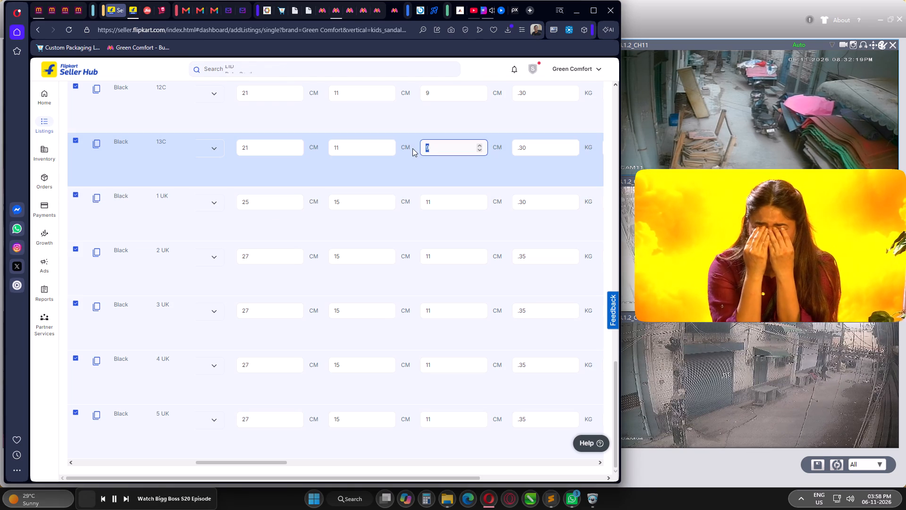
pyautogui.press('1')
pyautogui.press('1')
pyautogui.moveTo(443, 94); pyautogui.dragTo(418, 93)
pyautogui.press('1')
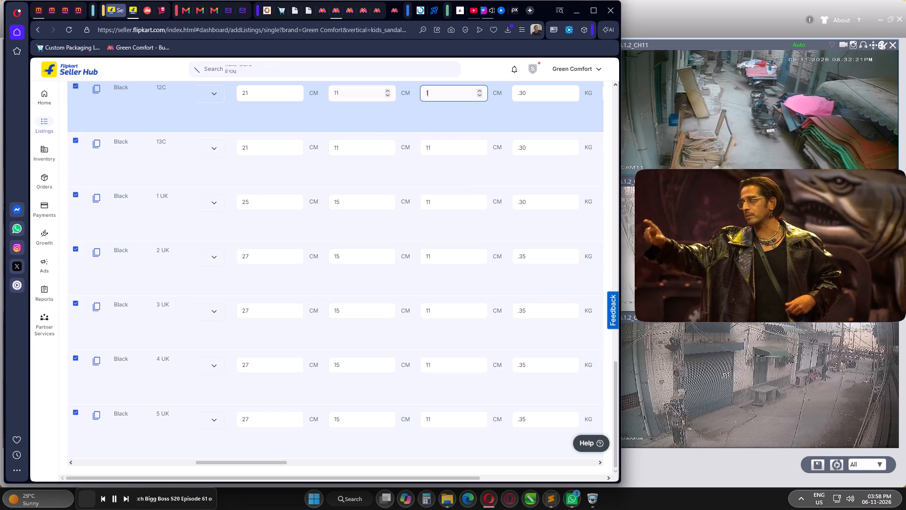
pyautogui.press('1')
# Set the package breadth of the 12C and 13C variants to 15 cm each.
pyautogui.moveTo(355, 94); pyautogui.dragTo(306, 94)
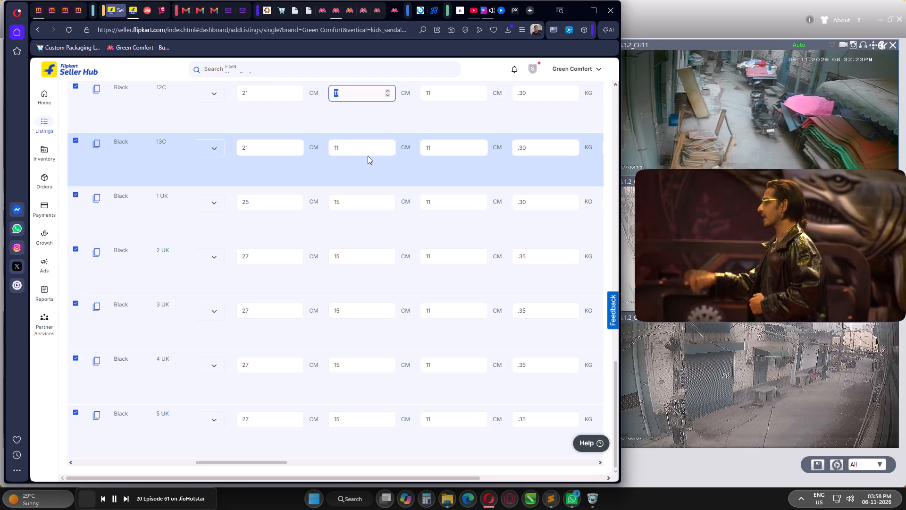
pyautogui.press('1')
pyautogui.press('5')
pyautogui.moveTo(349, 149); pyautogui.dragTo(322, 147)
pyautogui.press('1')
pyautogui.press('5')
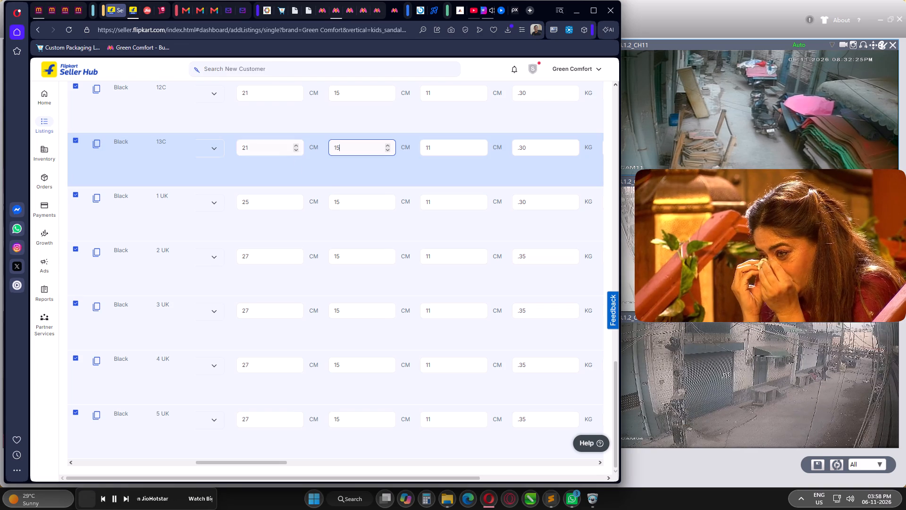
# Set the package length of the 13C and 12C variants to 25 cm each.
pyautogui.moveTo(266, 147); pyautogui.dragTo(204, 145)
pyautogui.press('2')
pyautogui.press('5')
pyautogui.moveTo(262, 95); pyautogui.dragTo(234, 94)
pyautogui.press('2')
pyautogui.press('5')
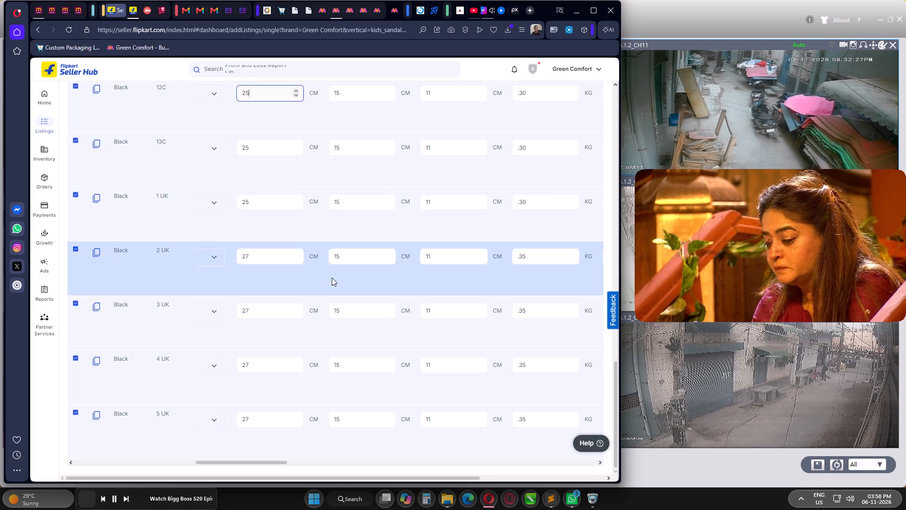
# Set the package dimensions of the 11C variant to length 25 cm, breadth 15 cm and height 11 cm.
pyautogui.scroll(4, 332, 279)
pyautogui.moveTo(255, 230); pyautogui.dragTo(238, 229)
pyautogui.press('2')
pyautogui.press('5')
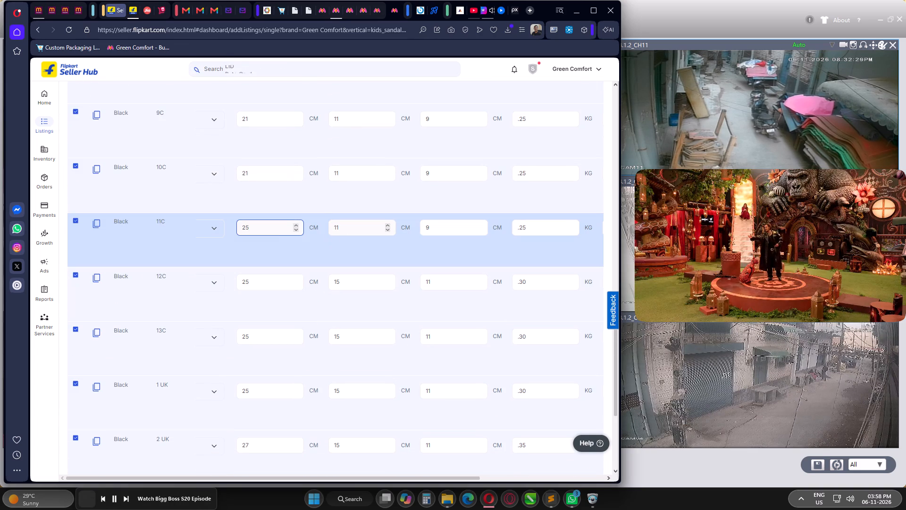
pyautogui.moveTo(355, 226); pyautogui.dragTo(308, 229)
pyautogui.press('1')
pyautogui.press('5')
pyautogui.moveTo(436, 222); pyautogui.dragTo(396, 225)
pyautogui.press('1')
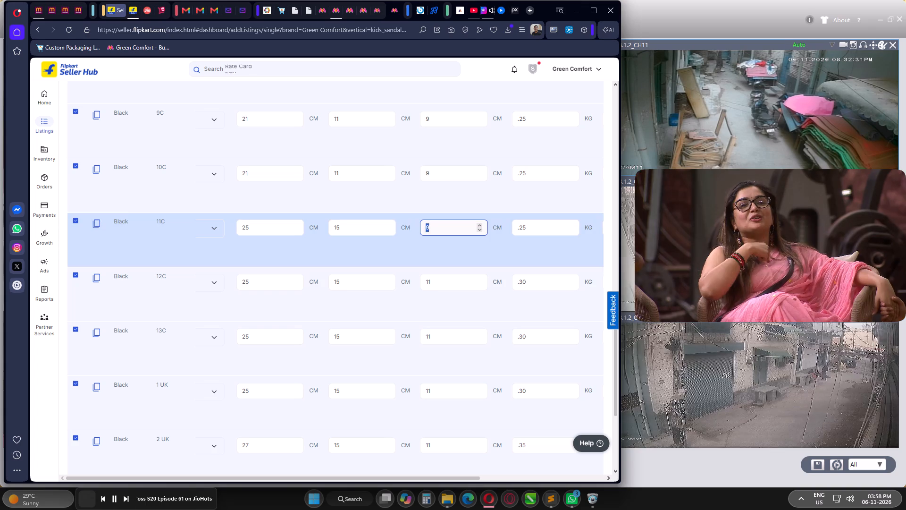
pyautogui.press('1')
pyautogui.click(335, 249)
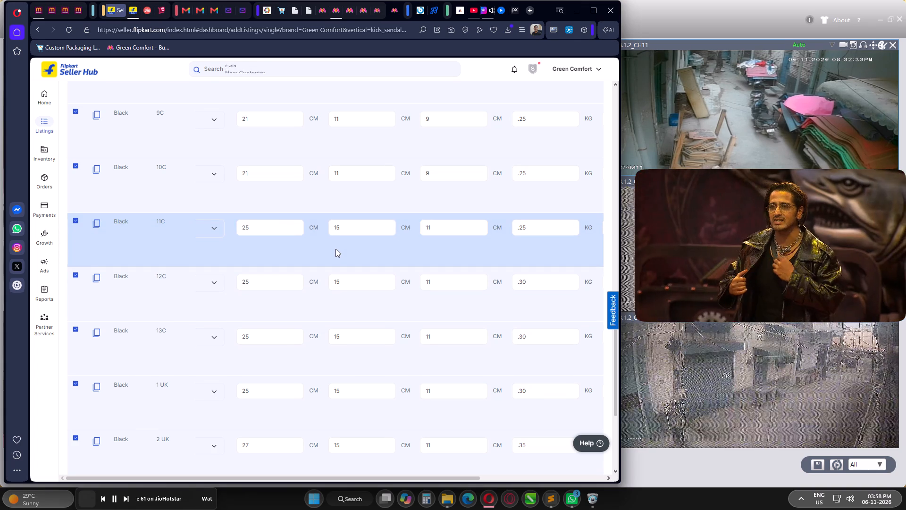
# Review the variant table's package and price values, and send the black kids' sandal listing to quality check.
pyautogui.scroll(4, 336, 249)
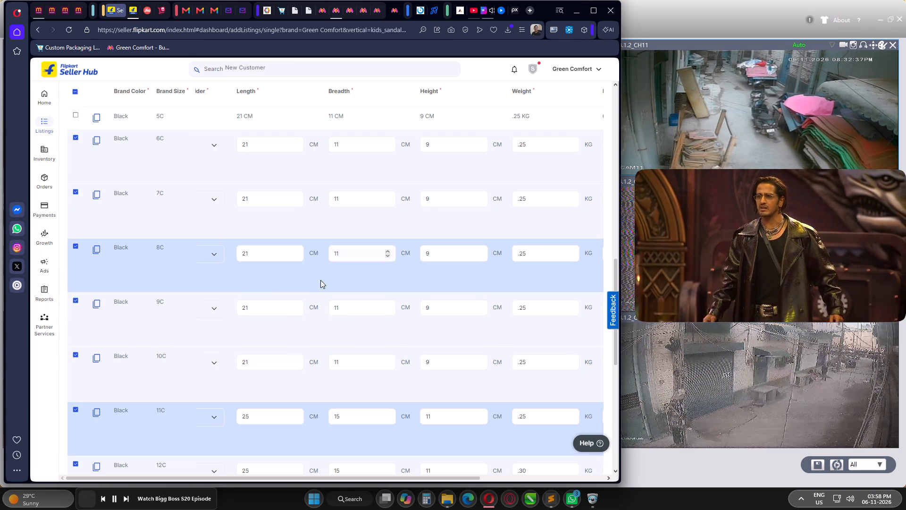
pyautogui.scroll(3, 322, 297)
pyautogui.scroll(-10, 325, 281)
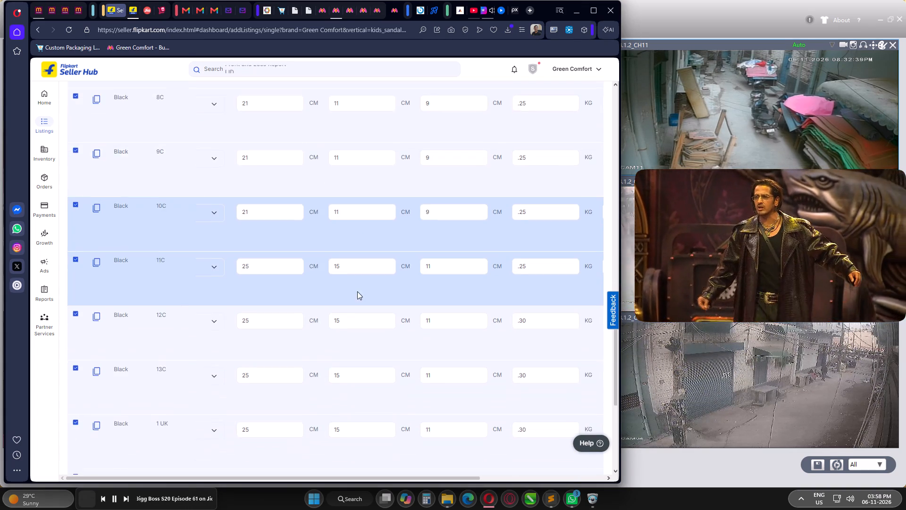
pyautogui.scroll(-10, 358, 297)
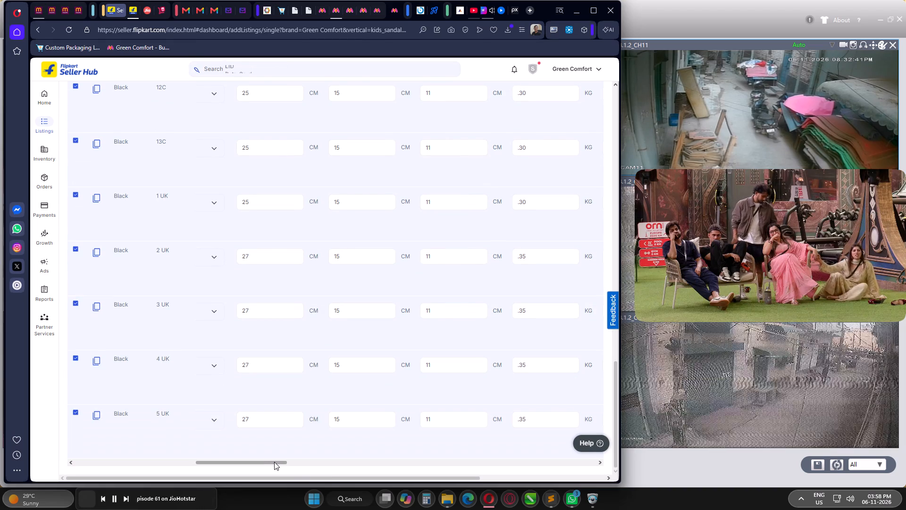
pyautogui.moveTo(274, 462); pyautogui.dragTo(124, 452)
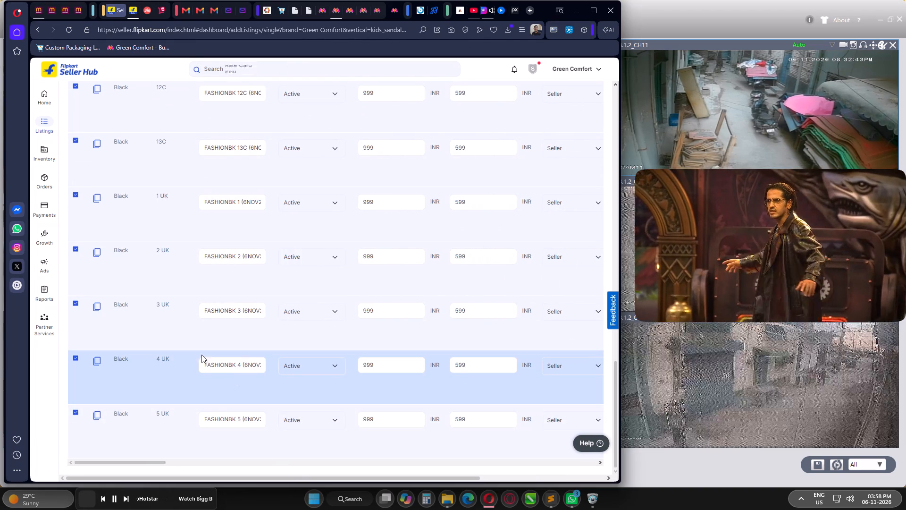
pyautogui.scroll(16, 193, 353)
pyautogui.scroll(11, 193, 353)
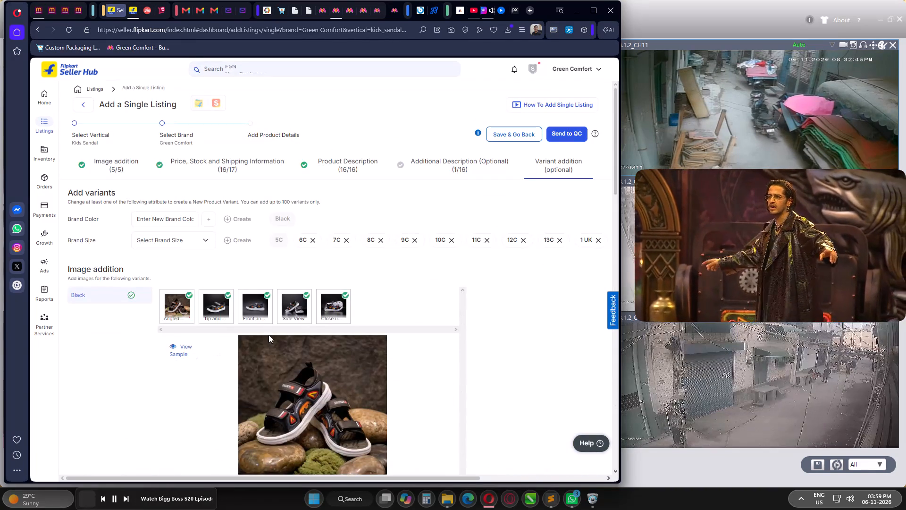
pyautogui.click(569, 136)
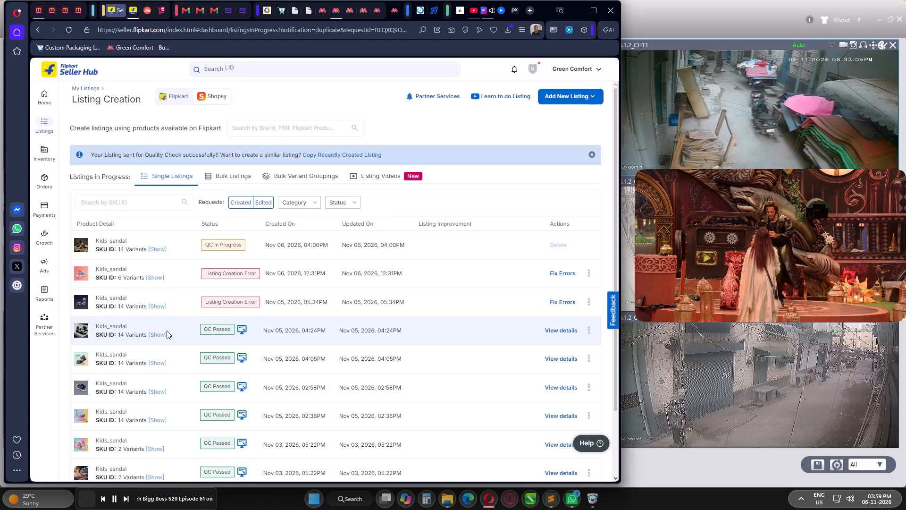
# Start a new single listing in the Kids Sandal vertical under the Green Comfort brand.
pyautogui.scroll(-3, 163, 328)
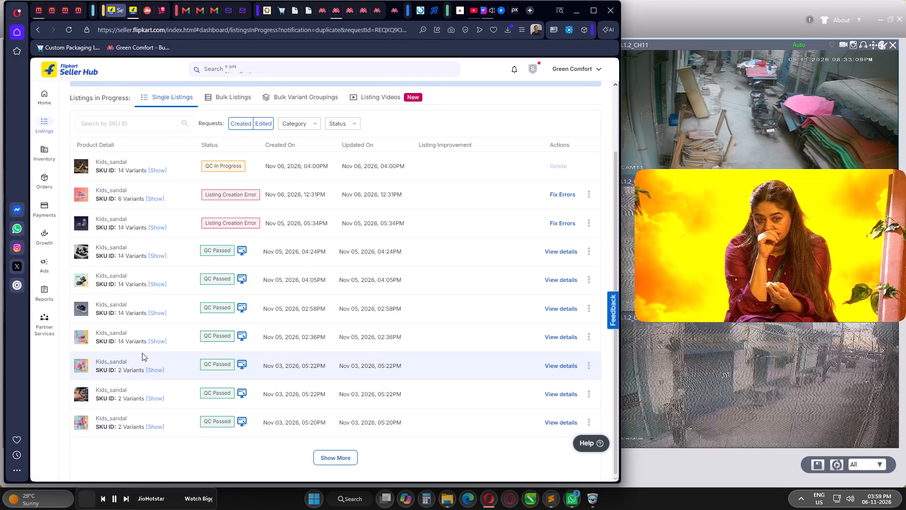
pyautogui.scroll(3, 166, 326)
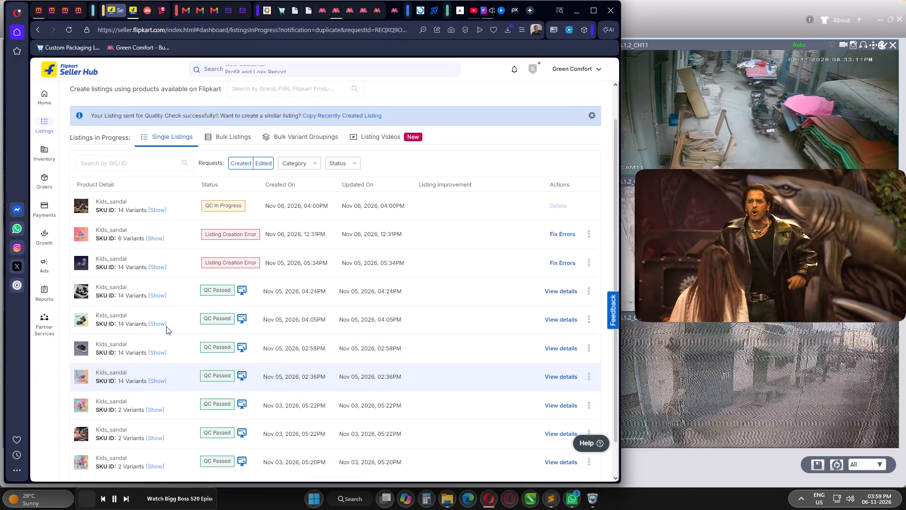
pyautogui.scroll(5, 166, 326)
pyautogui.click(575, 97)
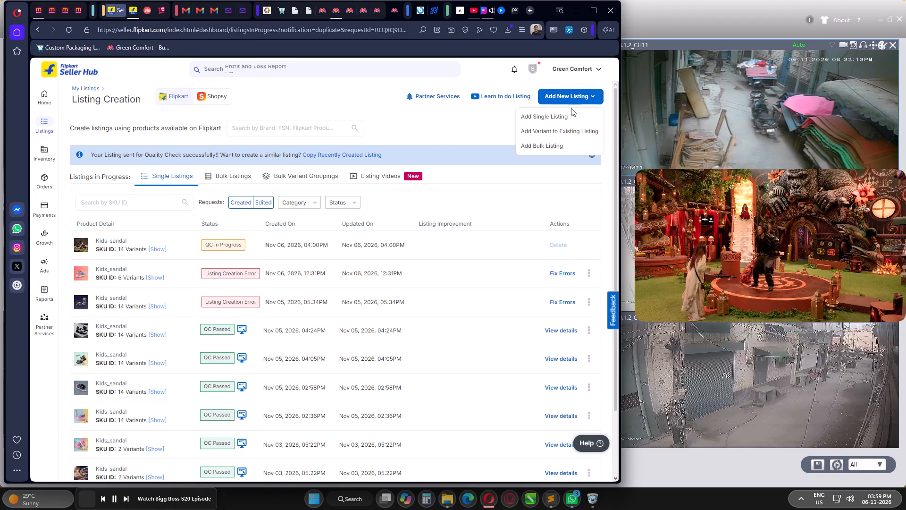
pyautogui.click(551, 118)
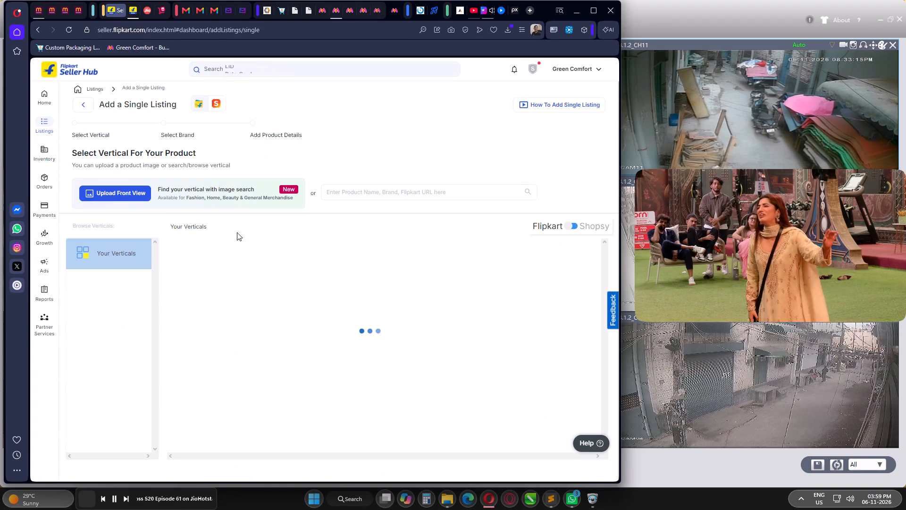
pyautogui.click(227, 293)
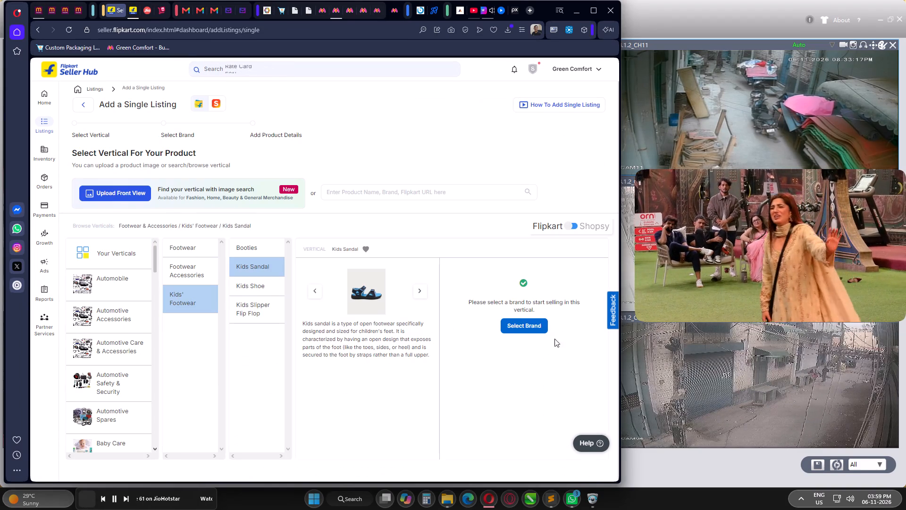
pyautogui.click(531, 326)
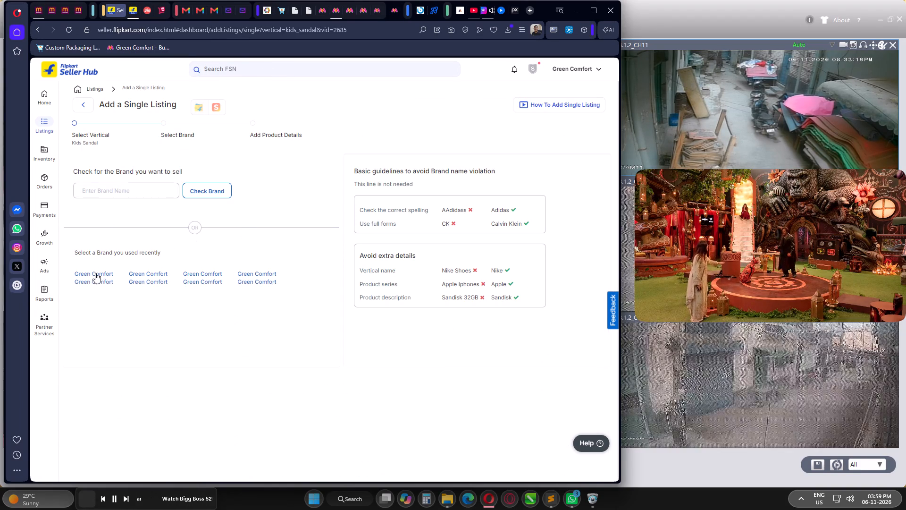
pyautogui.click(94, 274)
pyautogui.click(115, 236)
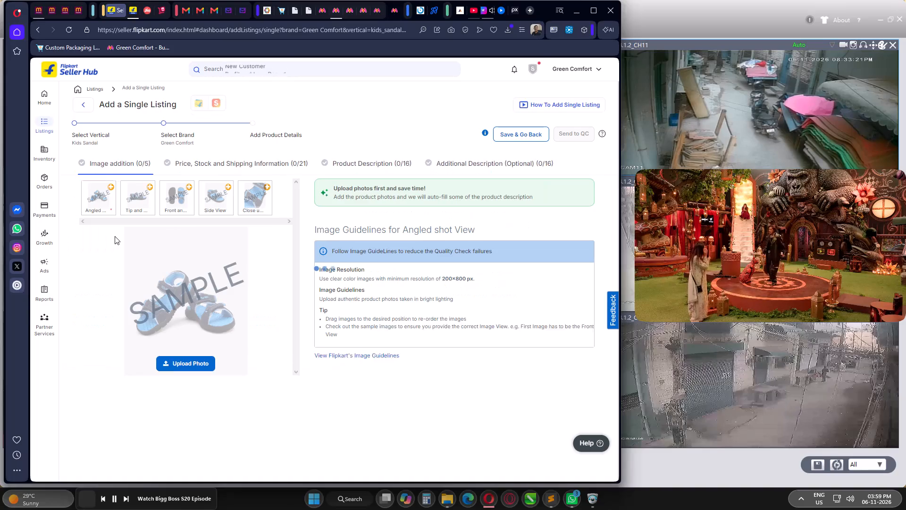
# Upload 1.png from the AI folder inside FASHION STAR NAVY as the new listing's angled shot.
pyautogui.click(181, 366)
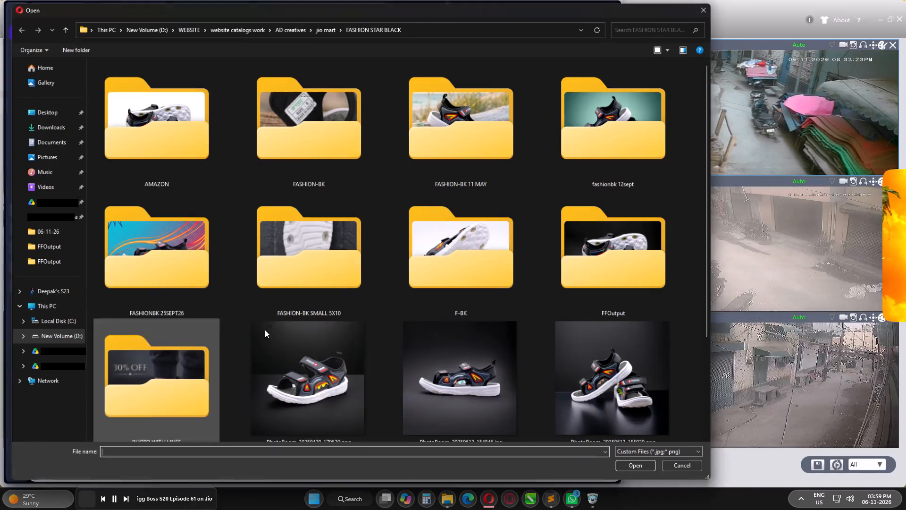
pyautogui.click(379, 300)
pyautogui.press('BackSpace')
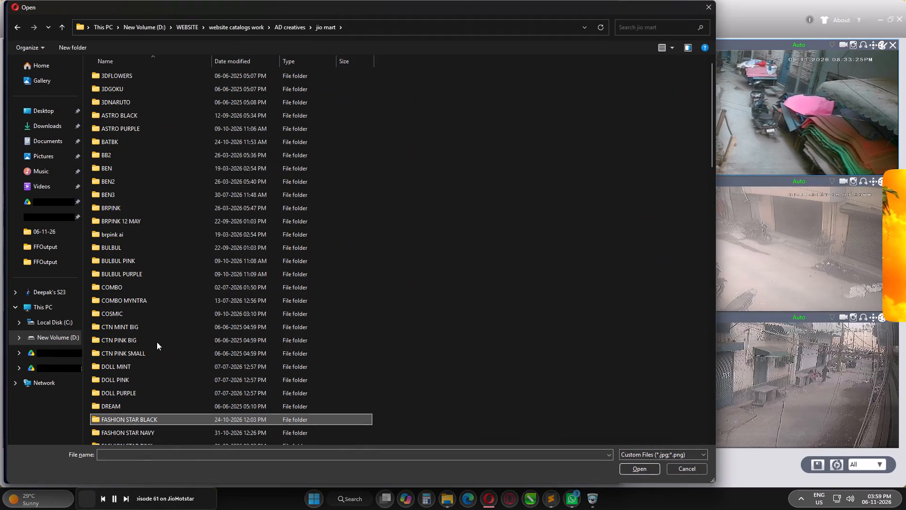
pyautogui.scroll(-1, 155, 349)
pyautogui.doubleClick(148, 402)
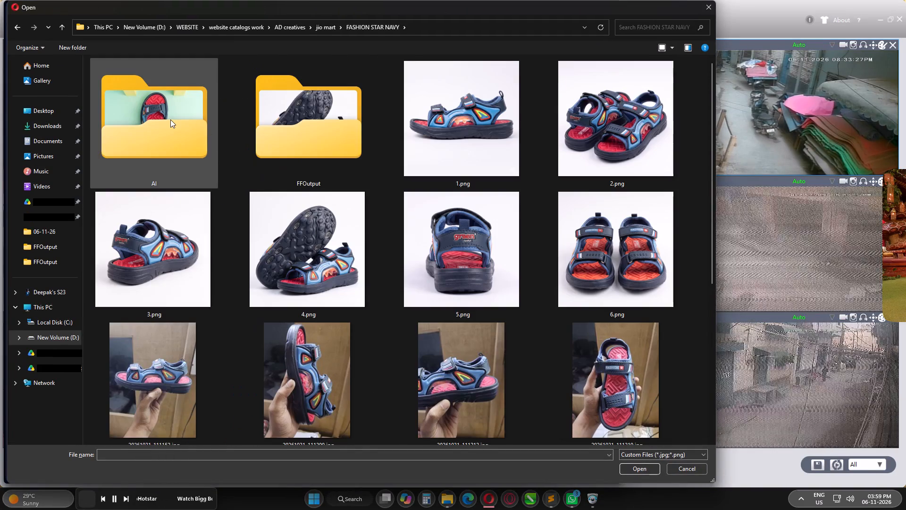
pyautogui.doubleClick(170, 119)
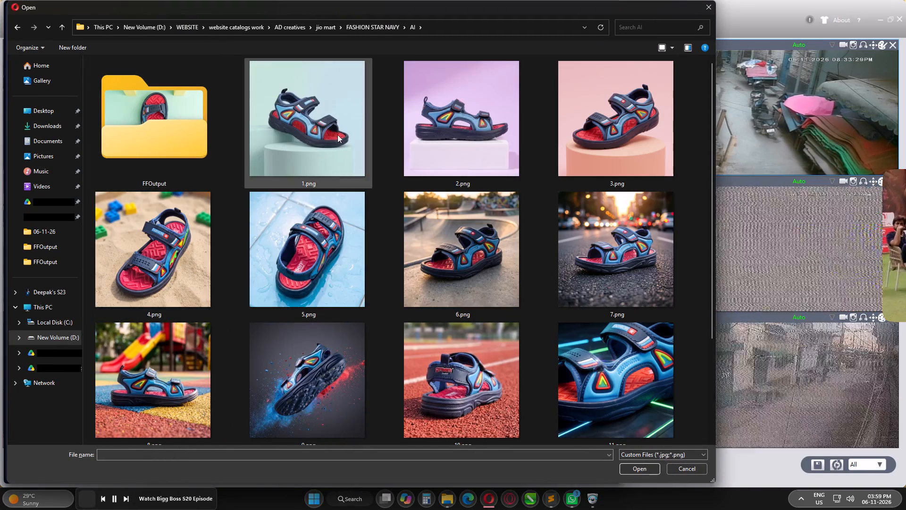
pyautogui.scroll(-5, 315, 135)
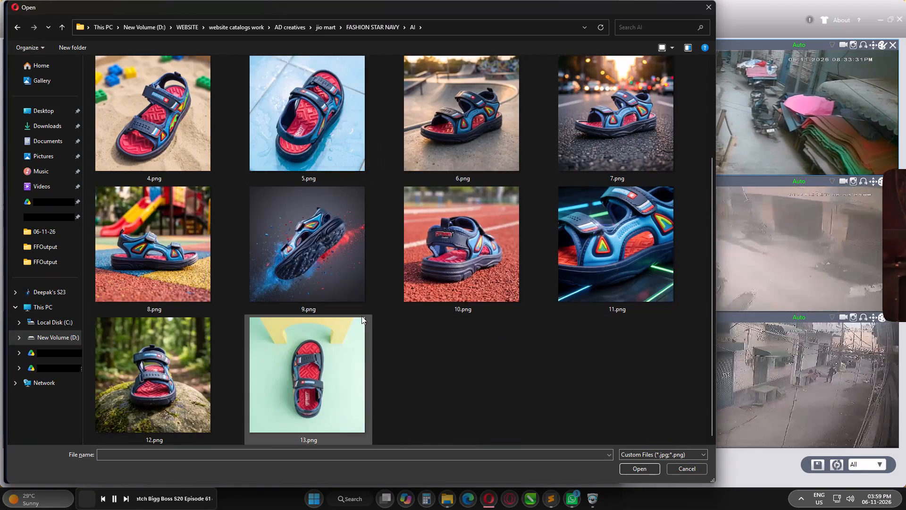
pyautogui.scroll(5, 229, 339)
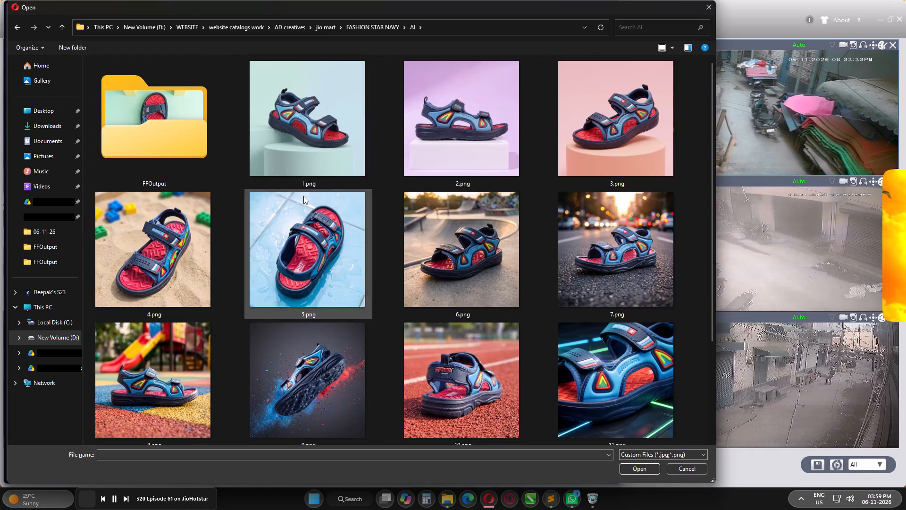
pyautogui.click(317, 128)
pyautogui.press('Return')
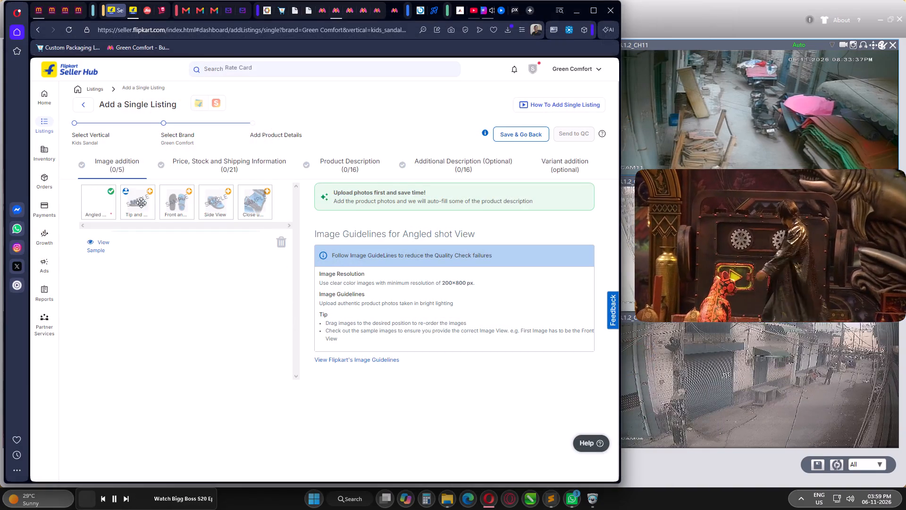
# Upload 1.png from the main FASHION STAR NAVY folder as the tip and heel view.
pyautogui.click(141, 203)
pyautogui.click(175, 366)
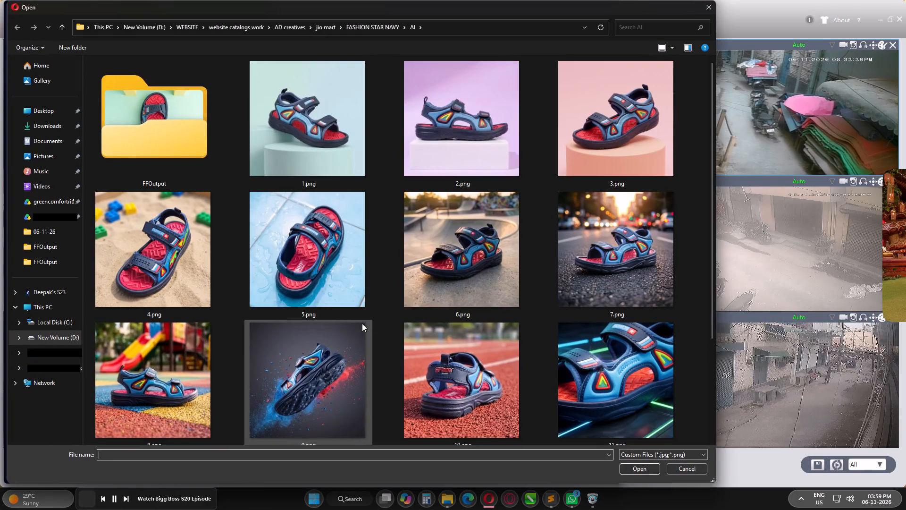
pyautogui.click(362, 323)
pyautogui.press('BackSpace')
pyautogui.click(462, 120)
pyautogui.press('Return')
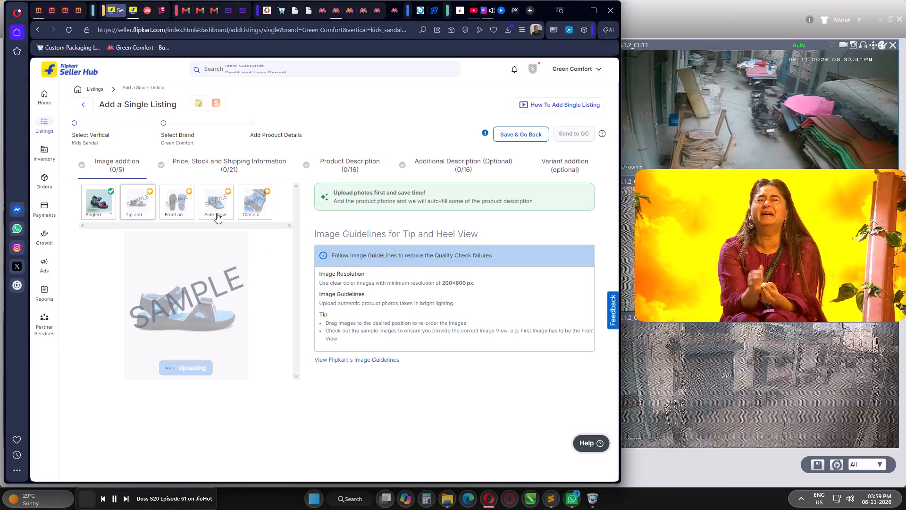
# Upload 2.png from the FASHION STAR NAVY folder as the front and sole view.
pyautogui.click(176, 201)
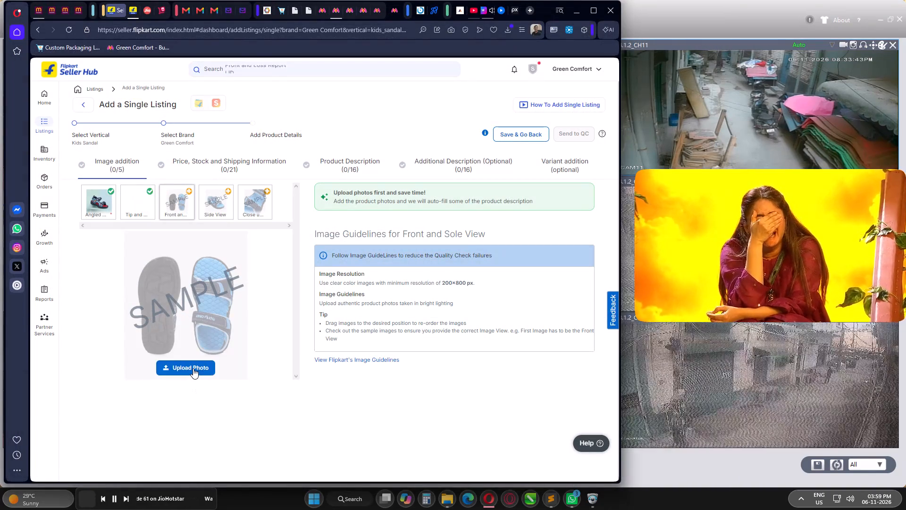
pyautogui.click(193, 368)
pyautogui.click(592, 128)
pyautogui.press('Return')
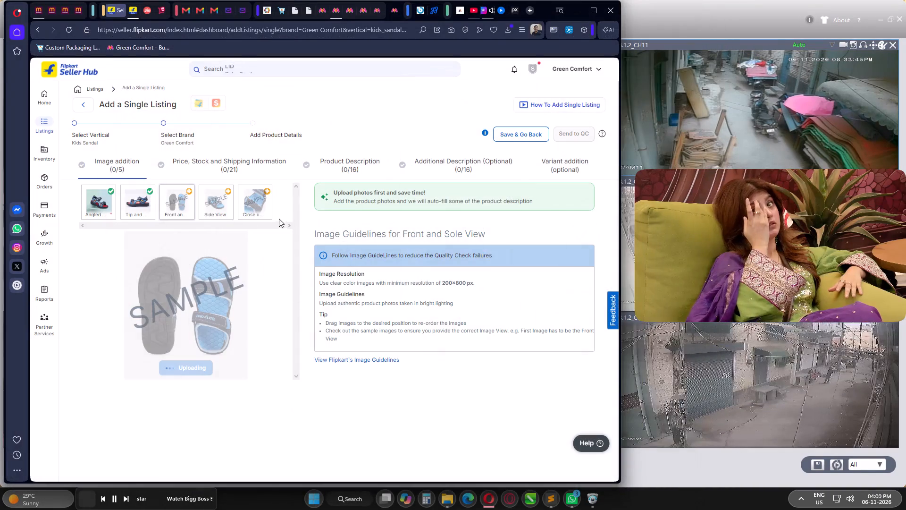
# Upload 3.png from the FASHION STAR NAVY folder as the side view.
pyautogui.click(215, 204)
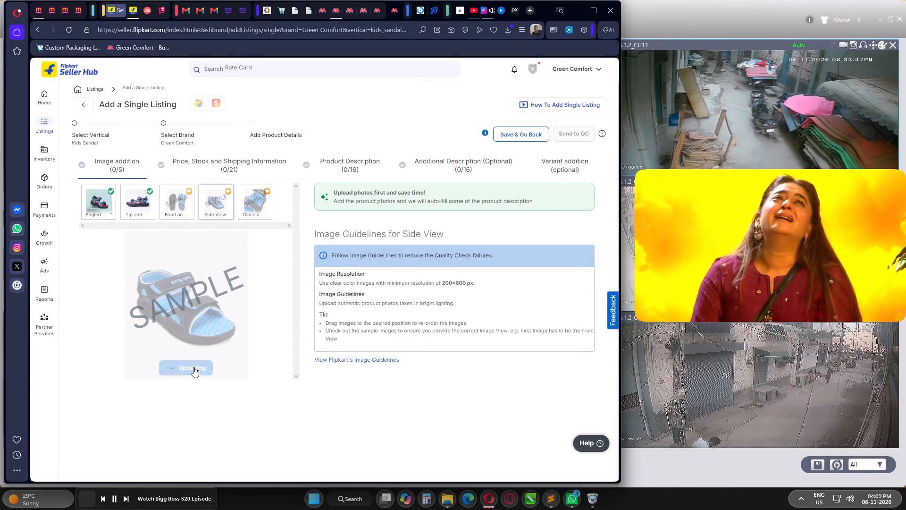
pyautogui.click(193, 367)
pyautogui.click(173, 241)
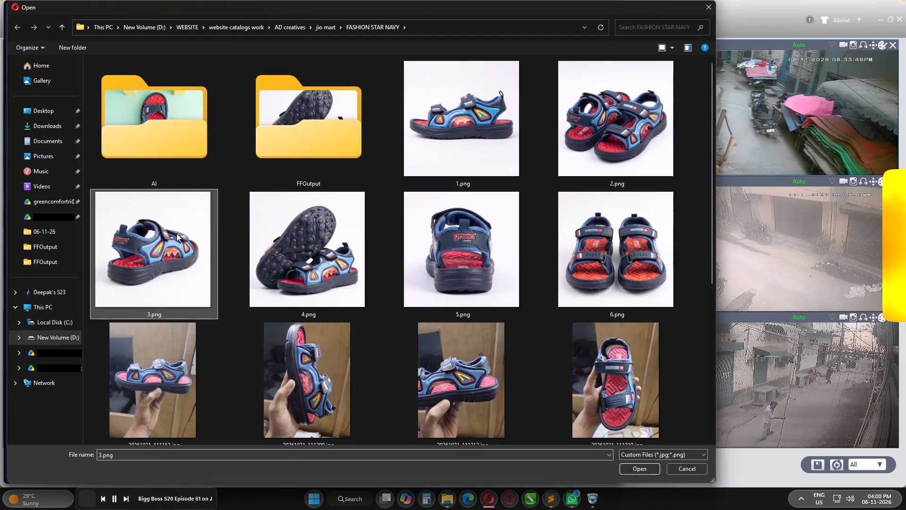
pyautogui.press('Return')
# Upload 4.png from the FASHION STAR NAVY folder as the close-up shot.
pyautogui.click(244, 198)
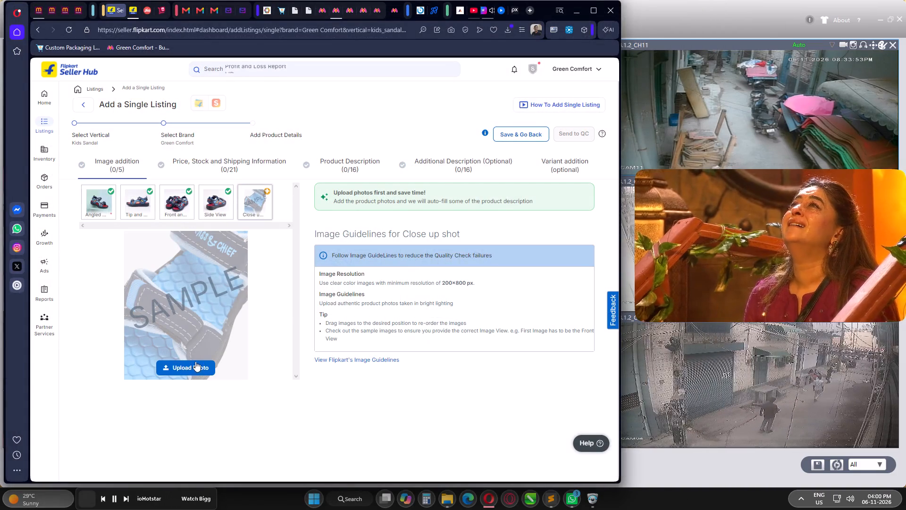
pyautogui.click(195, 361)
pyautogui.click(276, 229)
pyautogui.press('Return')
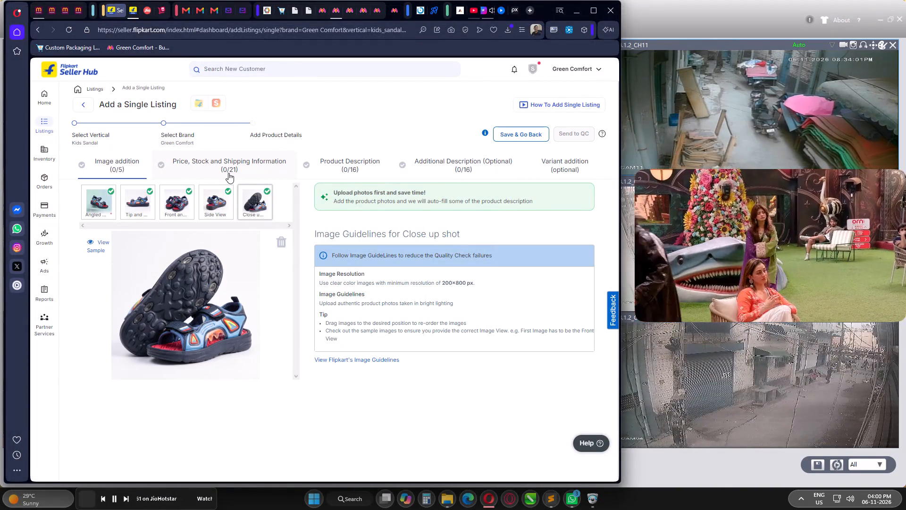
# In the price, stock and shipping information, enter the seller SKU ID FASHION-NAVY 5C (6NOV26) and copy it.
pyautogui.click(228, 173)
pyautogui.click(195, 275)
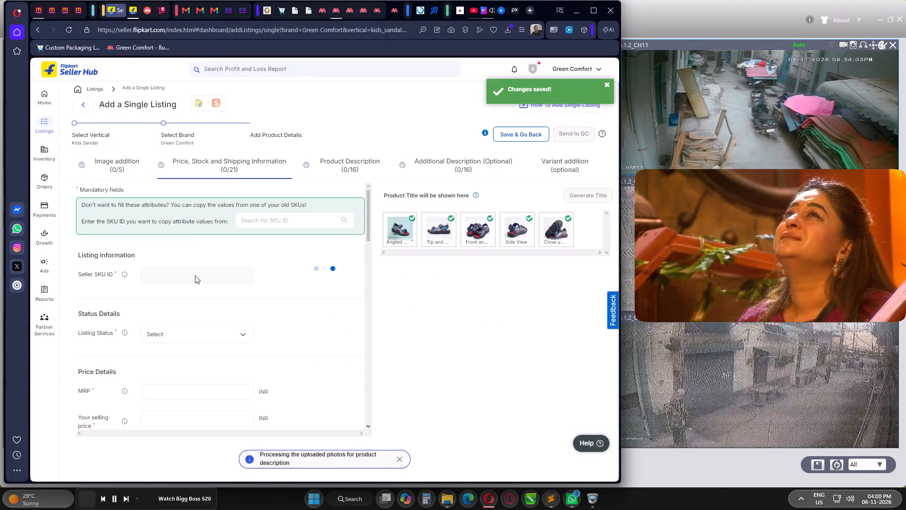
pyautogui.write('FASHION-NAVY')
pyautogui.press('space')
pyautogui.write('5C')
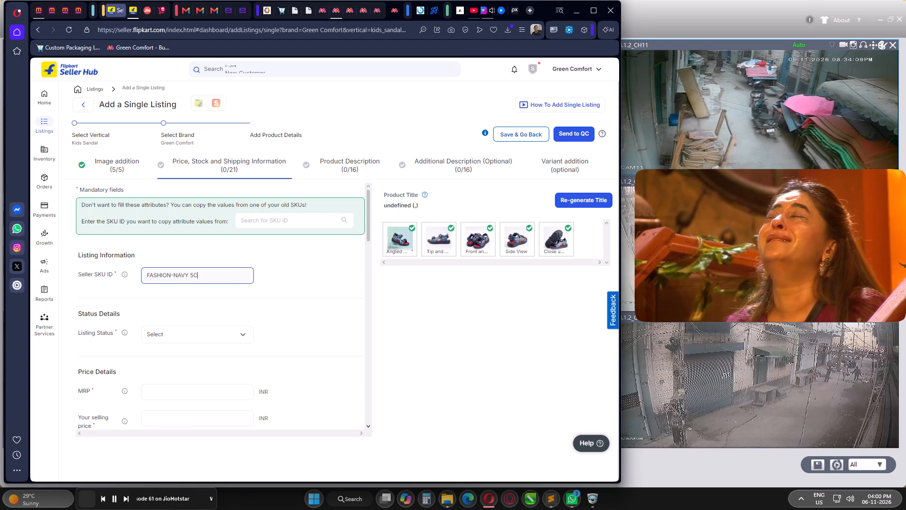
pyautogui.press('space')
pyautogui.write('(')
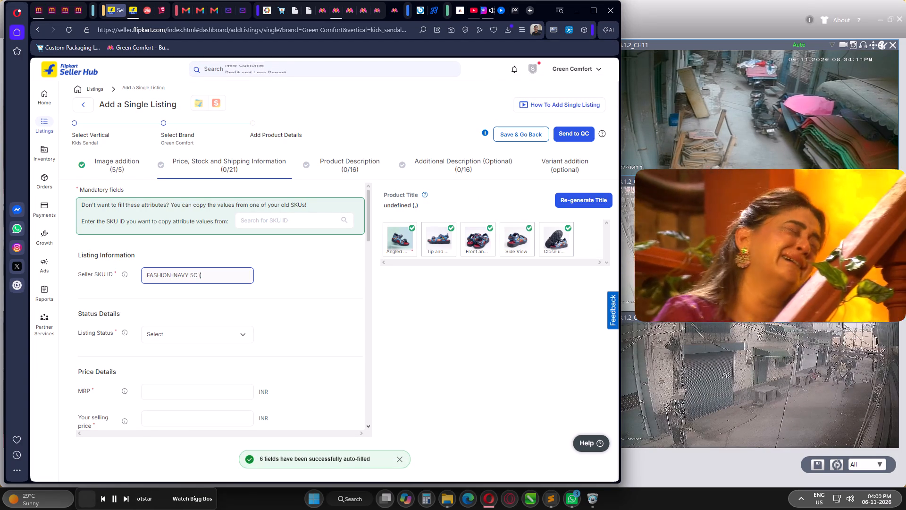
pyautogui.write('6B')
pyautogui.press('BackSpace')
pyautogui.write('NOV')
pyautogui.write('26')
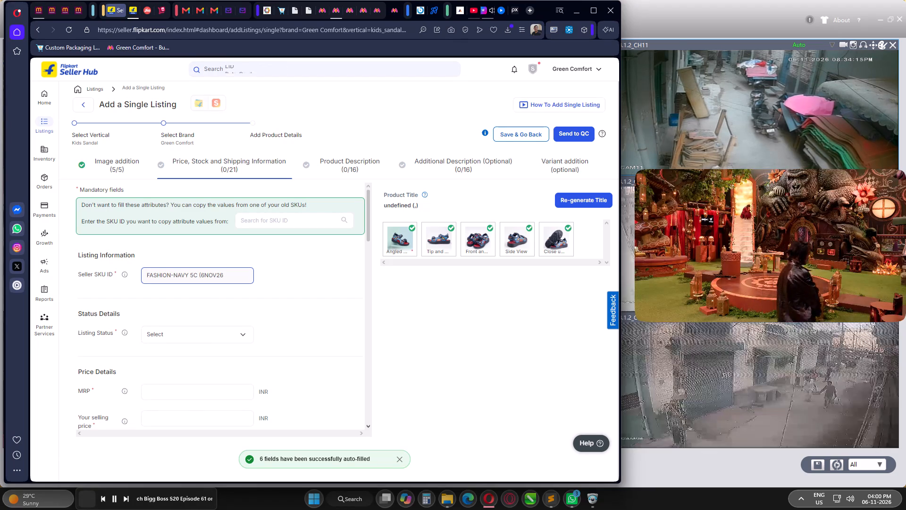
pyautogui.hotkey('shift', ')')
pyautogui.hotkey('ctrl', 'a')
pyautogui.hotkey('ctrl', 'c')
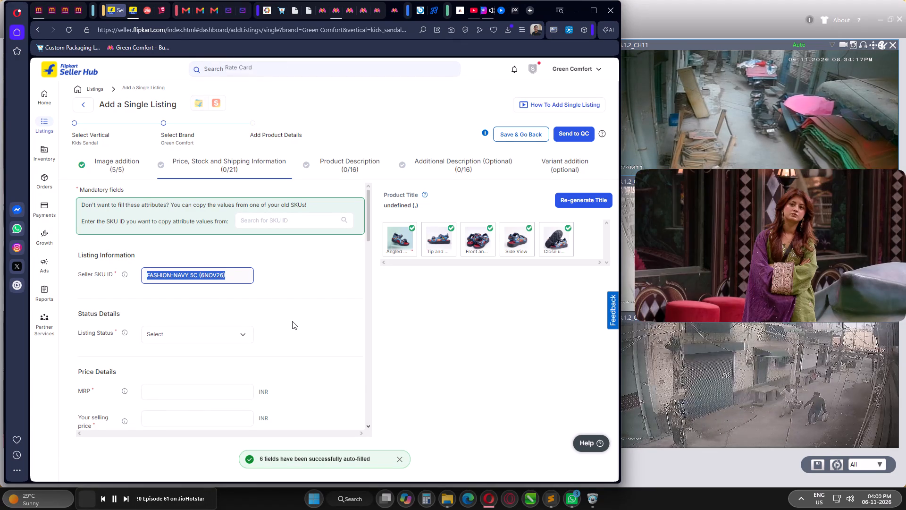
# Set the new navy sandal listing's status to Active.
pyautogui.click(292, 321)
pyautogui.scroll(-1, 250, 260)
pyautogui.click(200, 289)
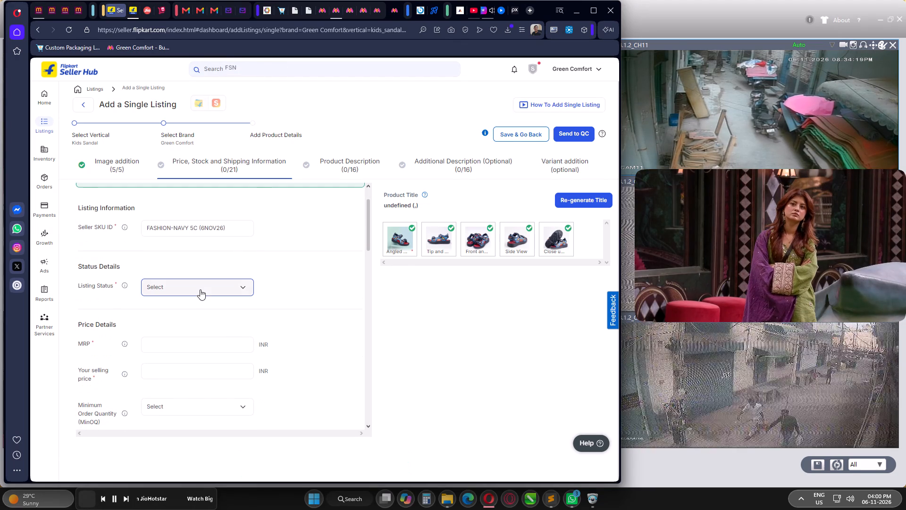
pyautogui.click(164, 348)
# Fill in the price details with MRP 999, selling price 599 INR and minimum order quantity 1.
pyautogui.click(189, 338)
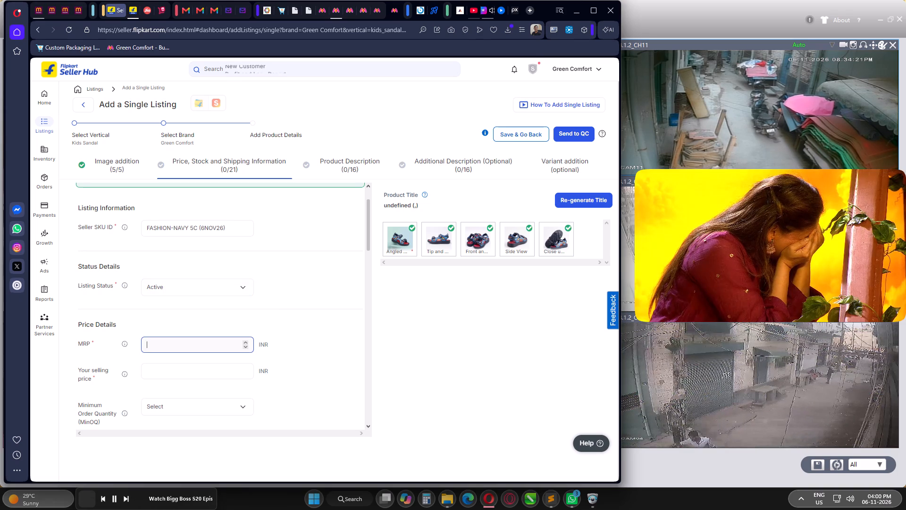
pyautogui.write('999')
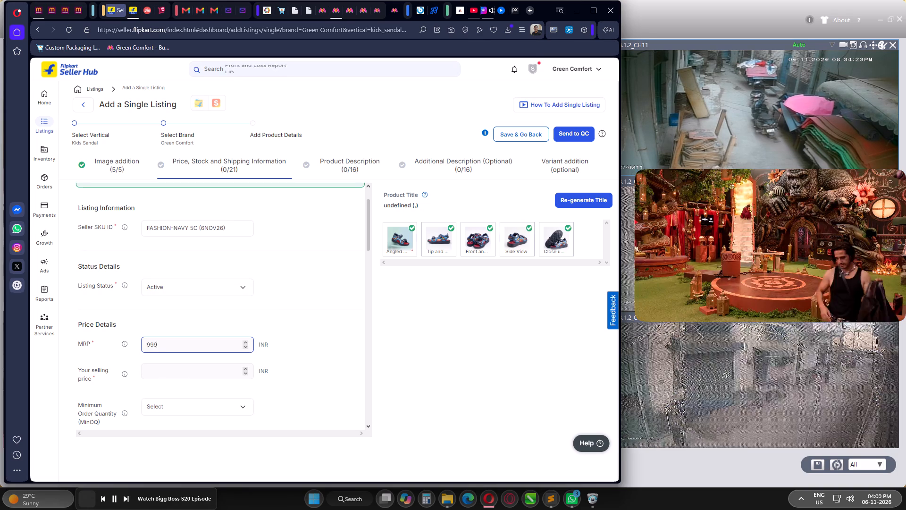
pyautogui.click(172, 375)
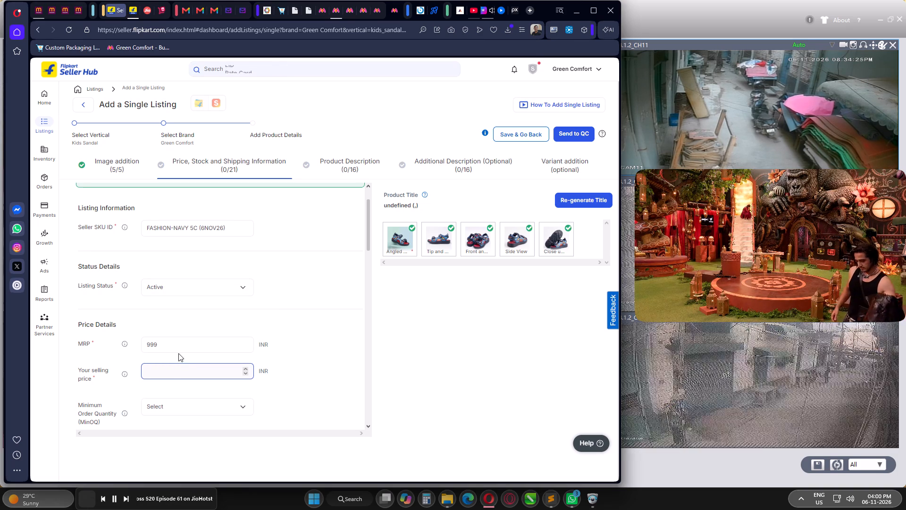
pyautogui.write('599')
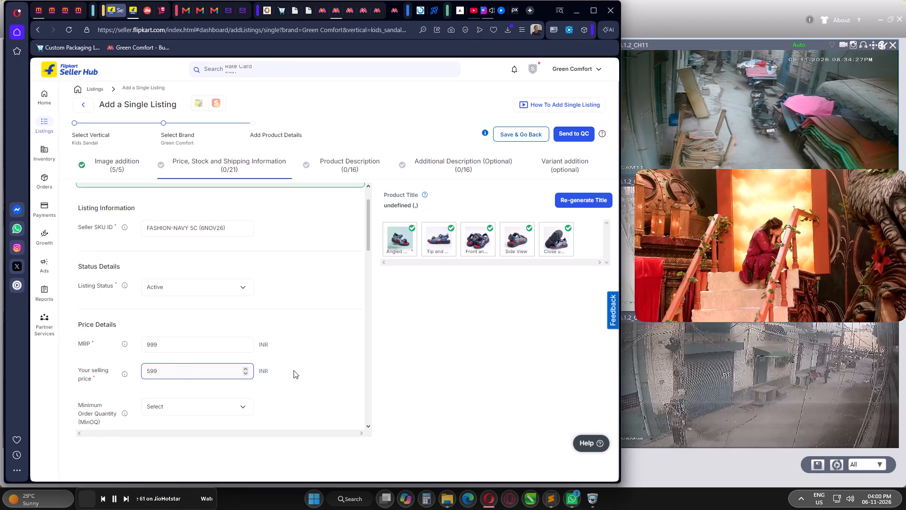
pyautogui.click(296, 369)
pyautogui.scroll(-3, 295, 313)
pyautogui.click(192, 269)
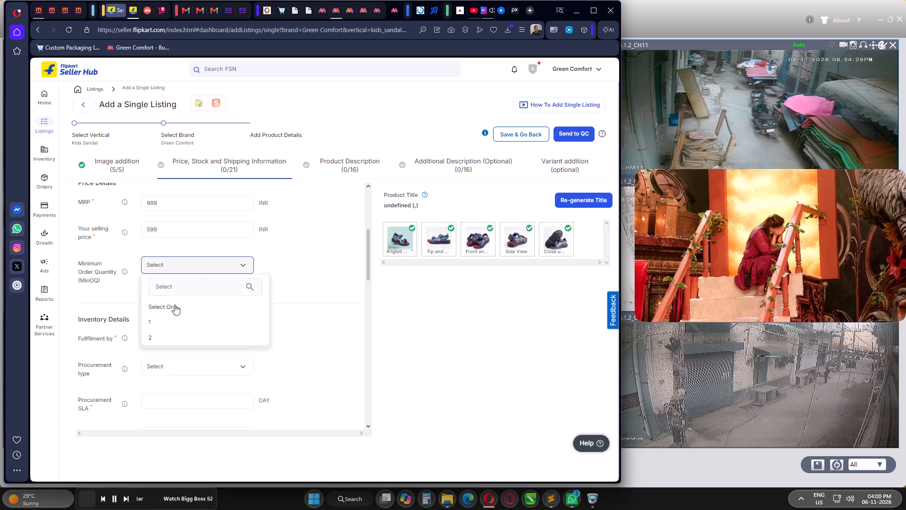
pyautogui.click(166, 323)
# Fill in the inventory details: fulfilment by Seller, procurement type instock, procurement SLA 1 day and stock 50.
pyautogui.click(195, 345)
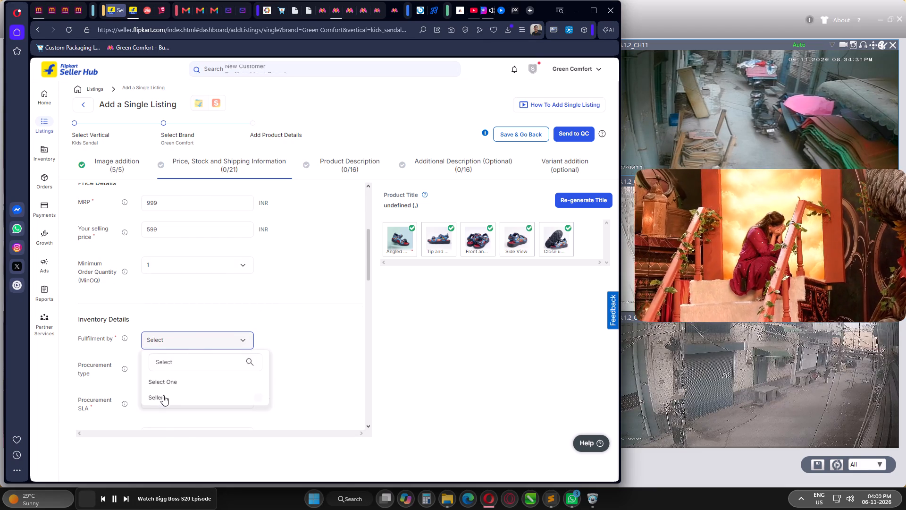
pyautogui.click(162, 396)
pyautogui.click(340, 315)
pyautogui.scroll(-2, 260, 270)
pyautogui.click(183, 272)
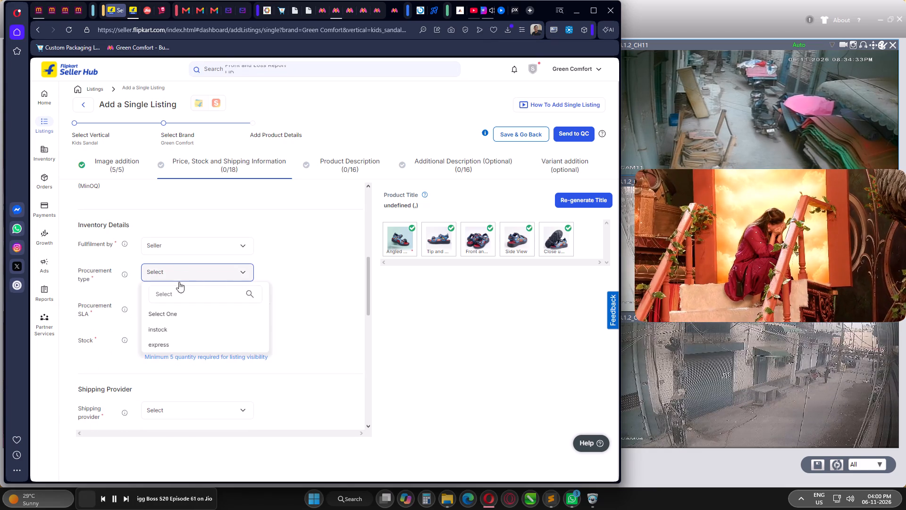
pyautogui.click(166, 330)
pyautogui.click(200, 315)
pyautogui.click(201, 305)
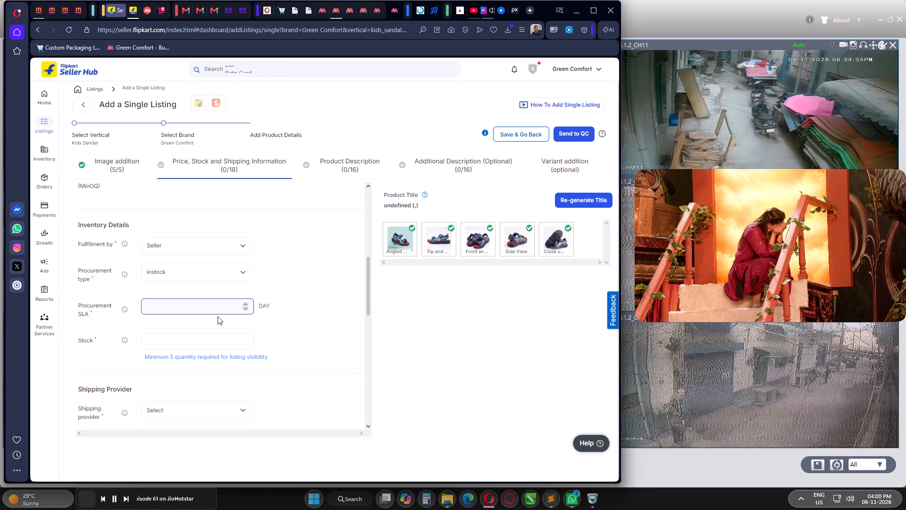
pyautogui.press('1')
pyautogui.click(197, 341)
pyautogui.write('50')
pyautogui.click(299, 346)
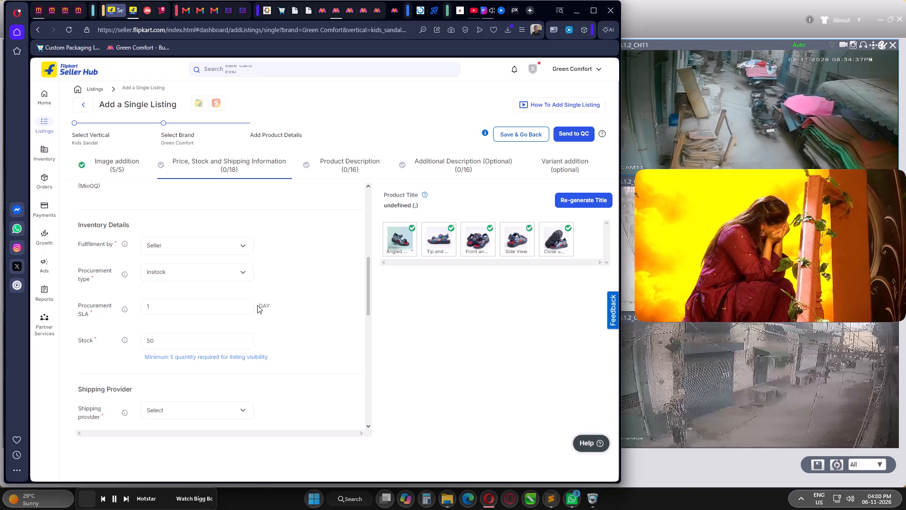
# Set the shipping provider to Flipkart.
pyautogui.scroll(-3, 243, 290)
pyautogui.click(174, 265)
pyautogui.click(164, 324)
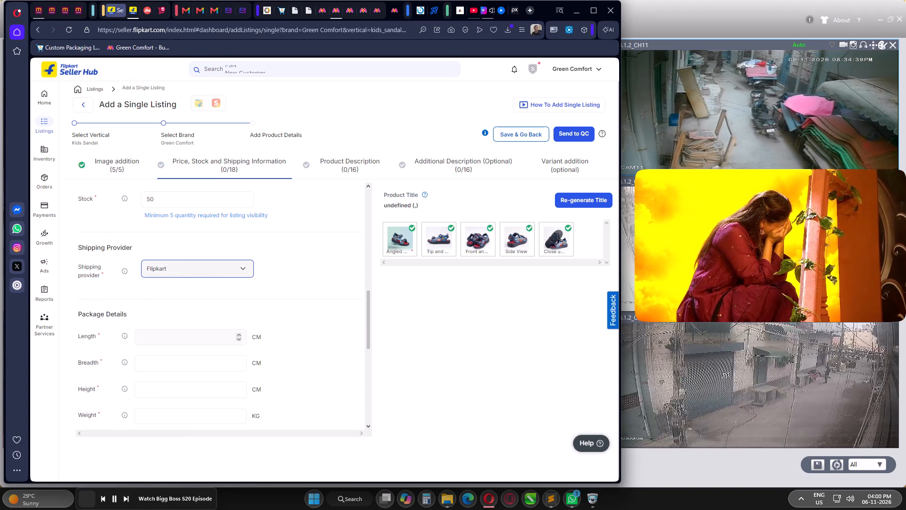
# Enter the package dimensions as length 25 cm, breadth 15 cm and height 11 cm.
pyautogui.click(176, 336)
pyautogui.press('2')
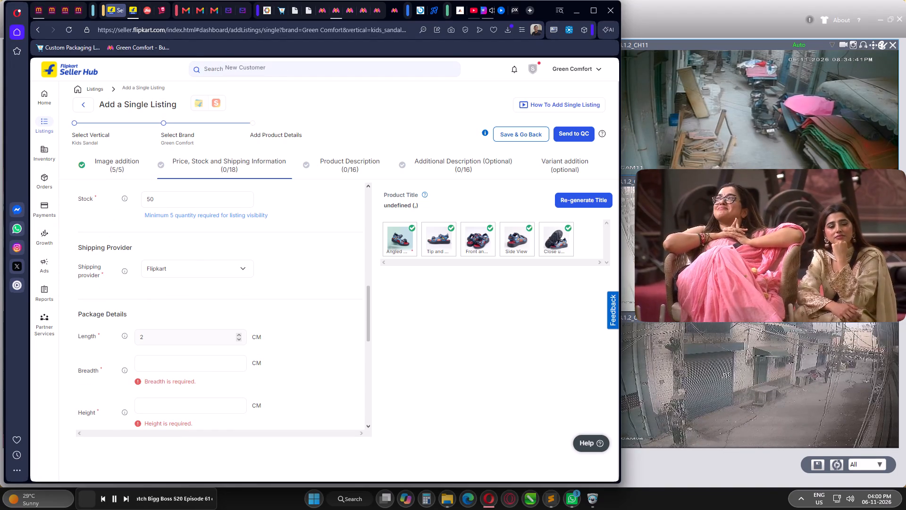
pyautogui.click(176, 339)
pyautogui.press('BackSpace')
pyautogui.write('25')
pyautogui.click(162, 363)
pyautogui.press('1')
pyautogui.press('5')
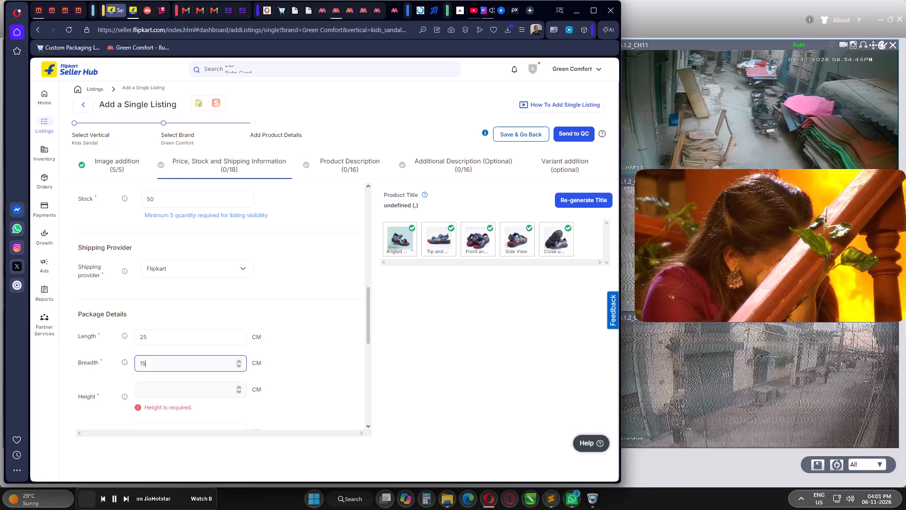
pyautogui.click(160, 393)
pyautogui.press('1')
pyautogui.press('1')
# Switch to Sublime Text and look up the sandal package dimensions and weights in MYNTRA ORDERS.txt.
pyautogui.click(546, 501)
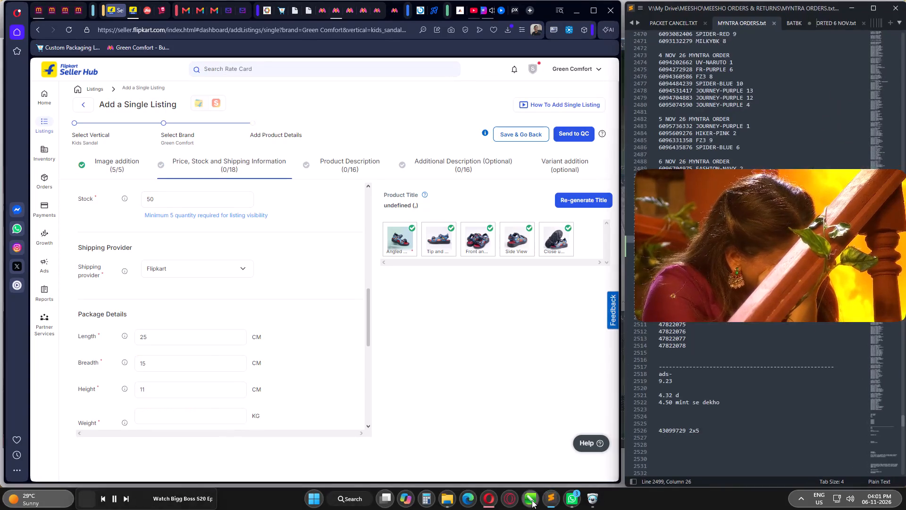
pyautogui.scroll(-6, 804, 112)
pyautogui.scroll(-20, 797, 104)
pyautogui.scroll(-3, 797, 104)
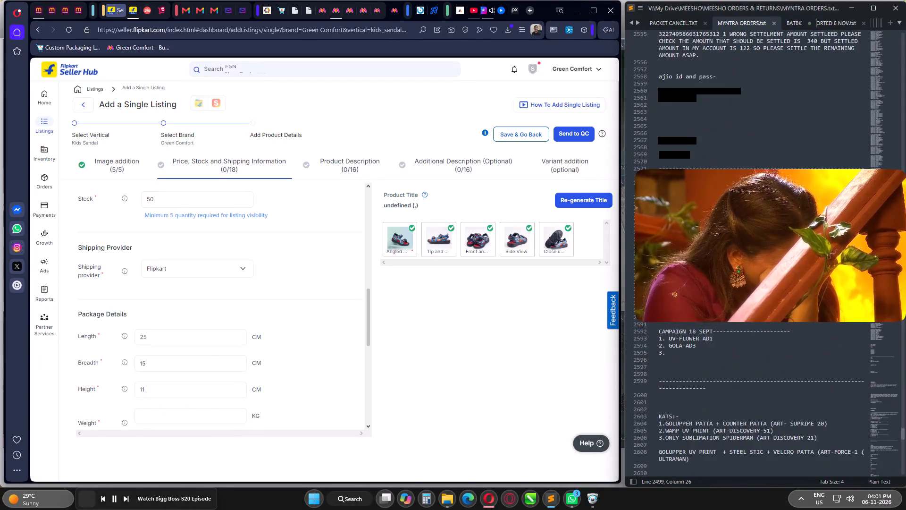
pyautogui.scroll(-20, 790, 124)
pyautogui.scroll(-2, 790, 124)
pyautogui.scroll(6, 787, 122)
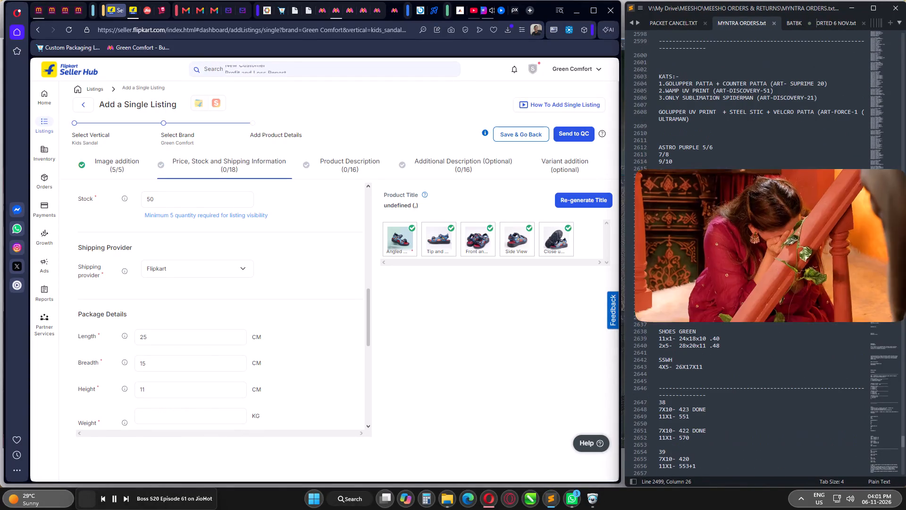
pyautogui.scroll(2, 786, 122)
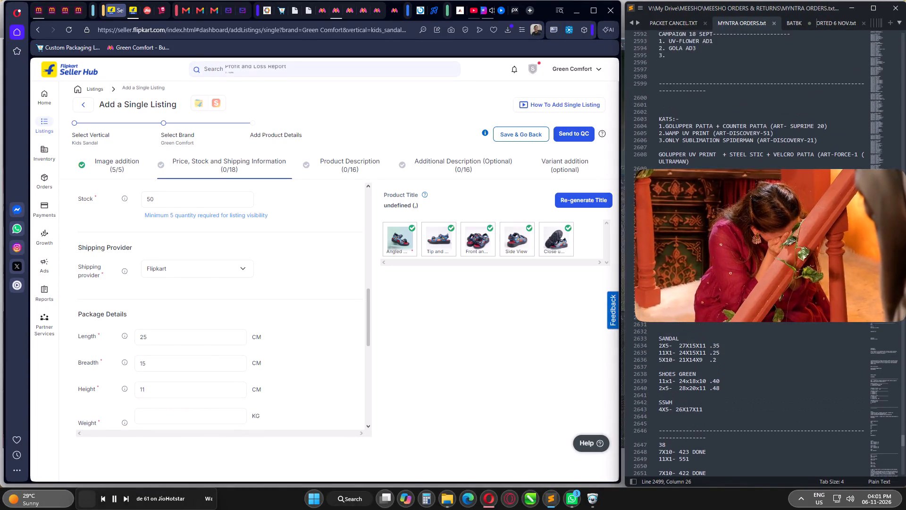
pyautogui.click(849, 11)
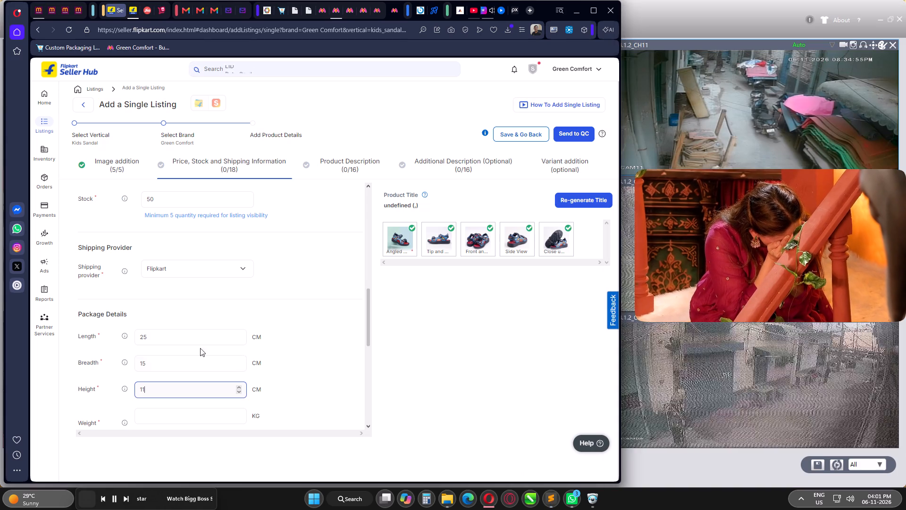
# Back in the Flipkart listing, change the package length to 24 cm and set the weight to .3 kg.
pyautogui.moveTo(155, 339); pyautogui.dragTo(105, 337)
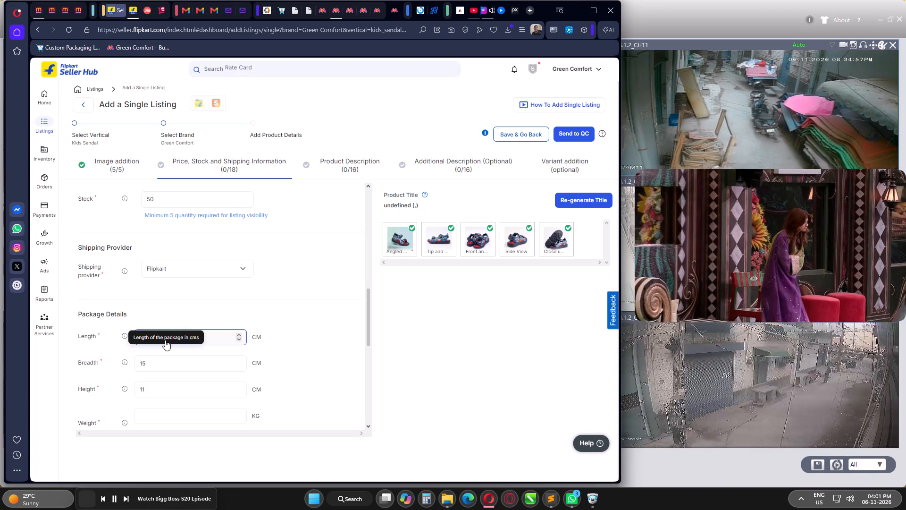
pyautogui.press('2')
pyautogui.press('4')
pyautogui.click(290, 299)
pyautogui.scroll(-2, 193, 308)
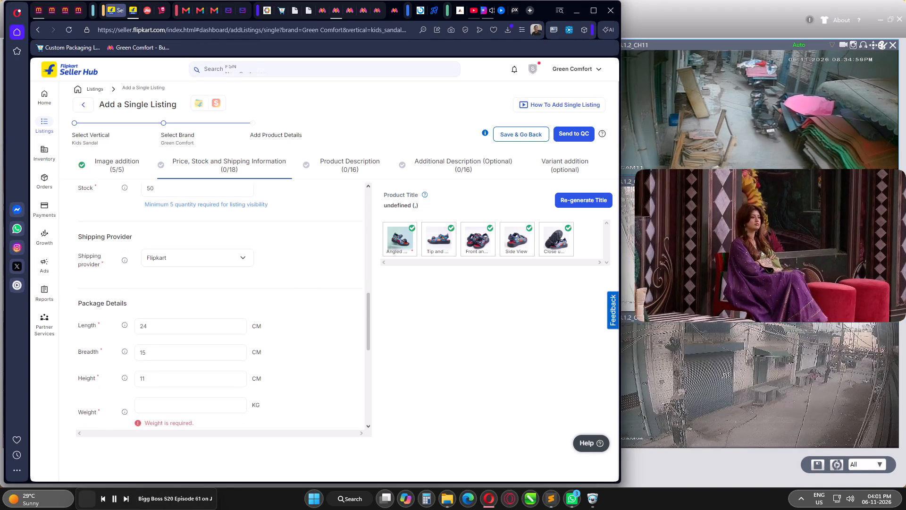
pyautogui.click(165, 322)
pyautogui.press('.')
pyautogui.press('3')
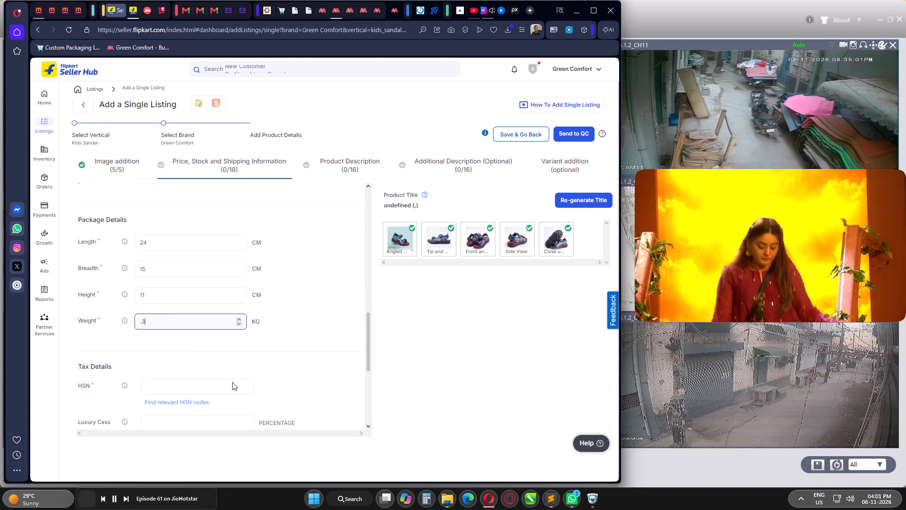
pyautogui.click(295, 330)
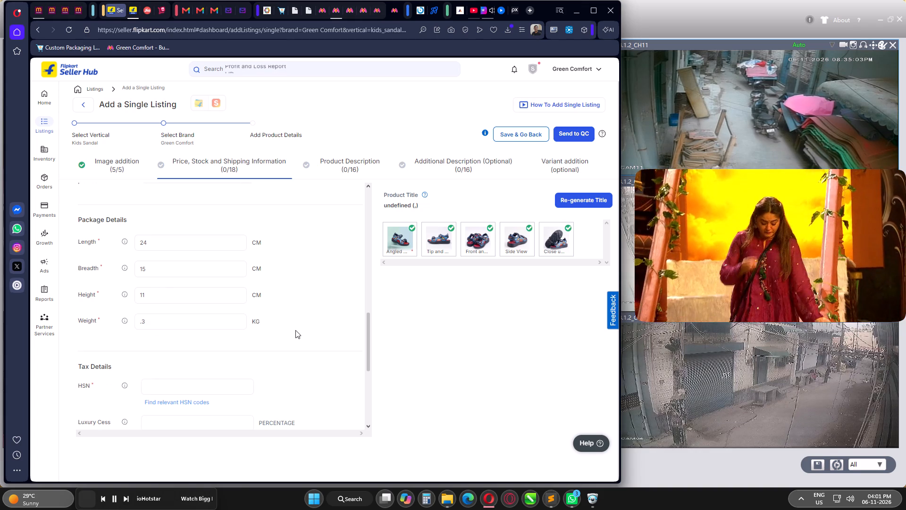
# In the tax details, pick HSN code 64029990 from the relevant codes and set the tax code to GST_5.
pyautogui.scroll(-2, 203, 301)
pyautogui.click(171, 308)
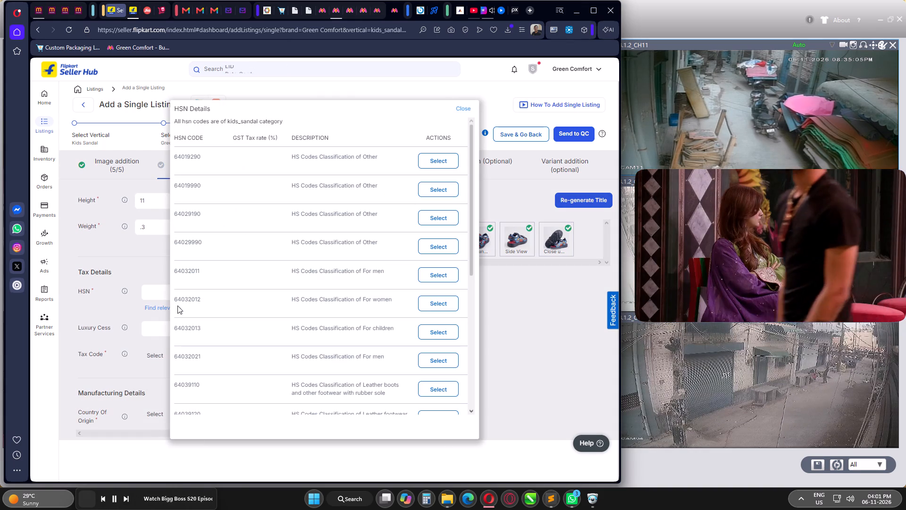
pyautogui.click(444, 244)
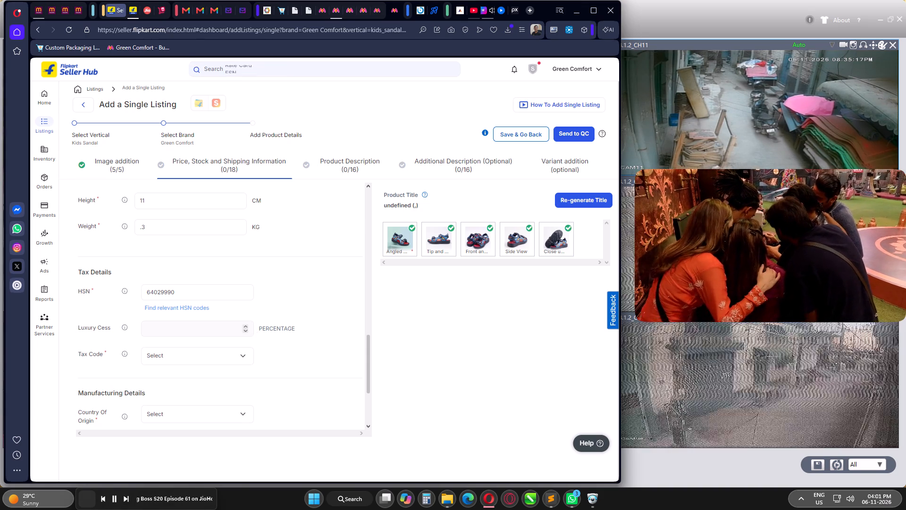
pyautogui.click(303, 371)
pyautogui.click(209, 350)
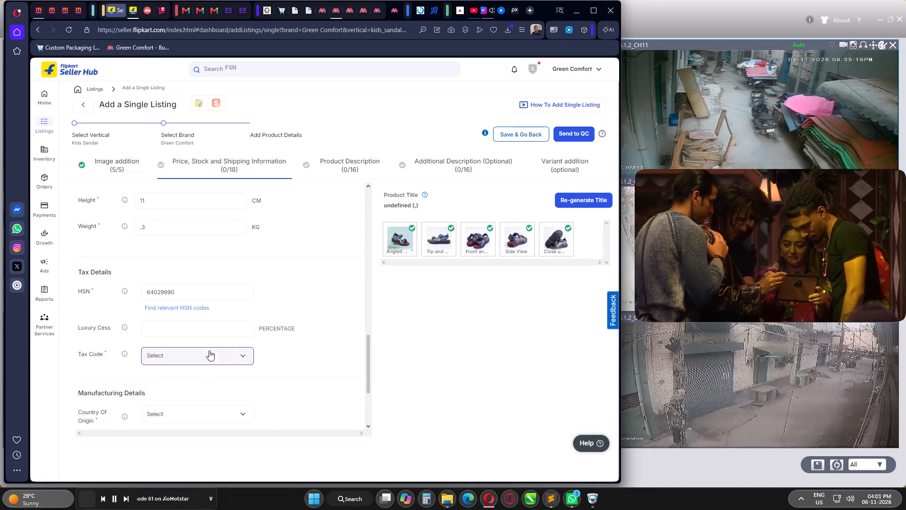
pyautogui.scroll(-1, 173, 448)
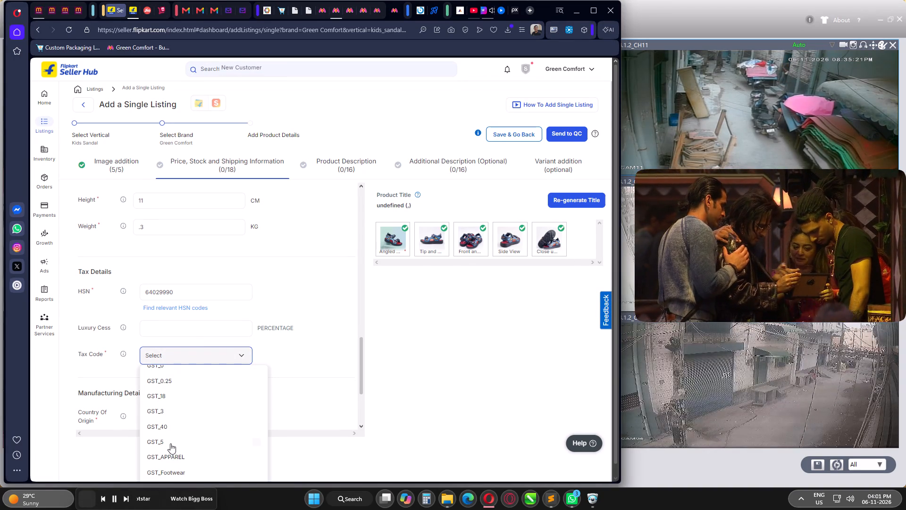
pyautogui.click(168, 440)
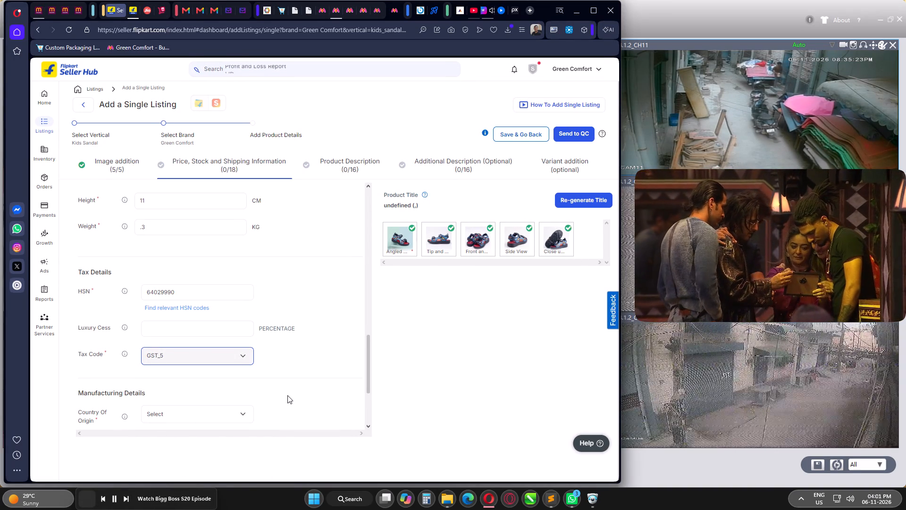
pyautogui.click(298, 382)
# Set the country of origin to India in the manufacturing details.
pyautogui.scroll(-3, 193, 237)
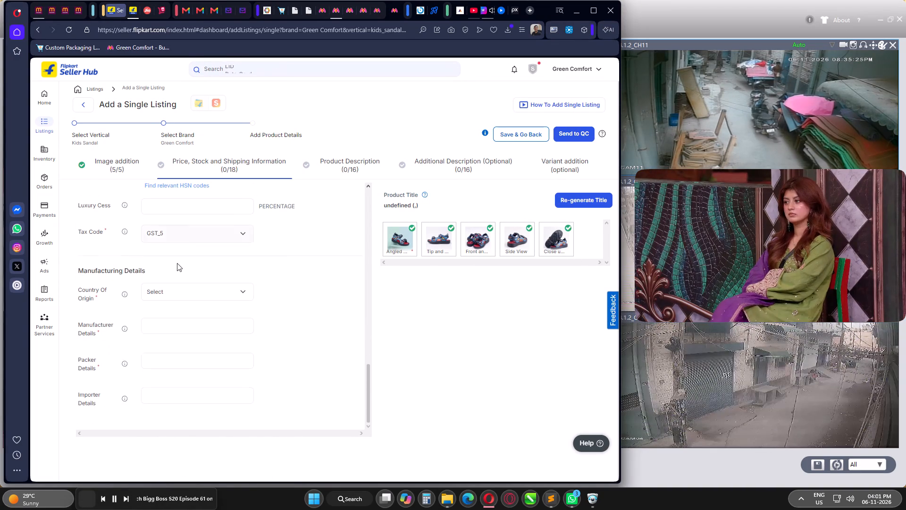
pyautogui.click(169, 289)
pyautogui.click(180, 316)
pyautogui.press('i')
pyautogui.press('n')
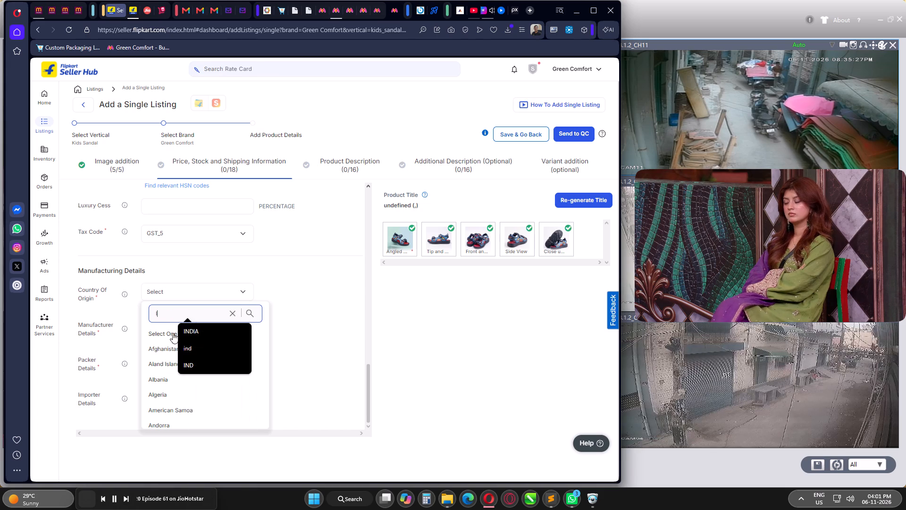
pyautogui.click(191, 333)
pyautogui.click(167, 380)
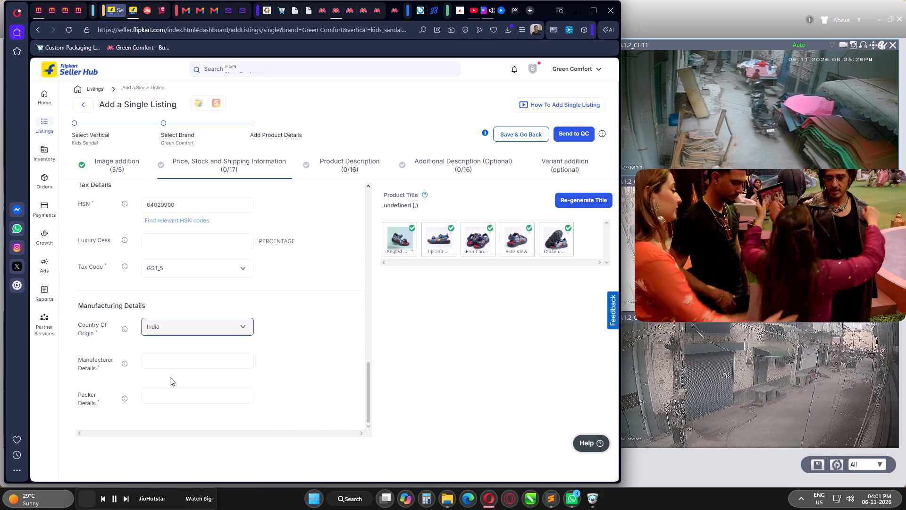
# Enter Rama International from the clipboard history as both the manufacturer details and the packer details.
pyautogui.click(173, 359)
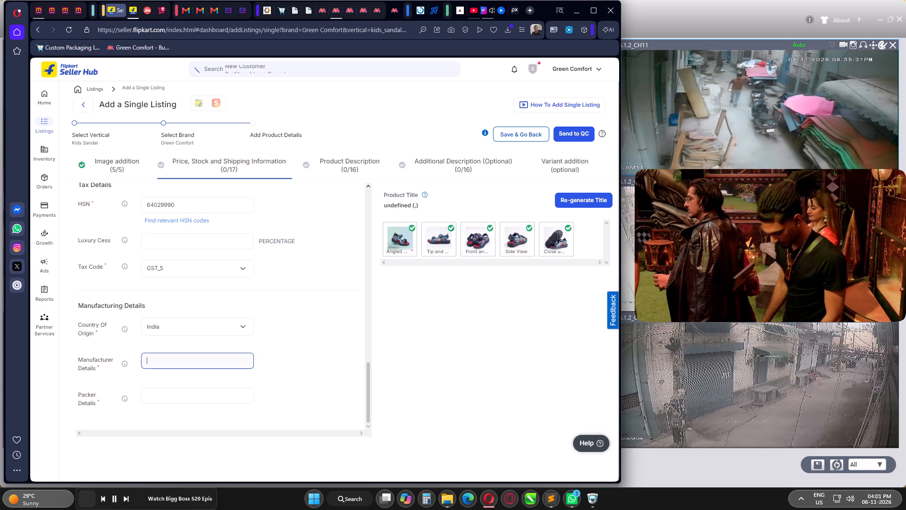
pyautogui.press('super+v')
pyautogui.scroll(-1, 230, 275)
pyautogui.click(222, 266)
pyautogui.hotkey('ctrl', 'v')
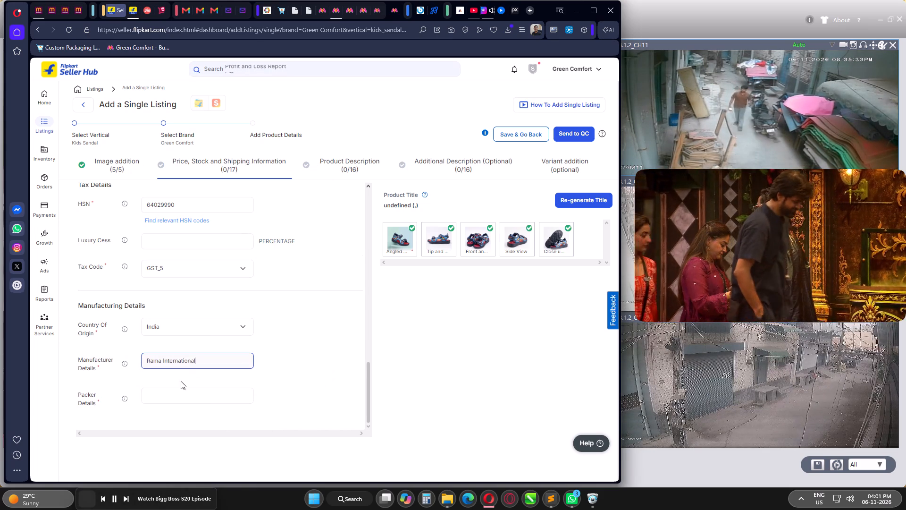
pyautogui.click(176, 393)
pyautogui.press('super+v')
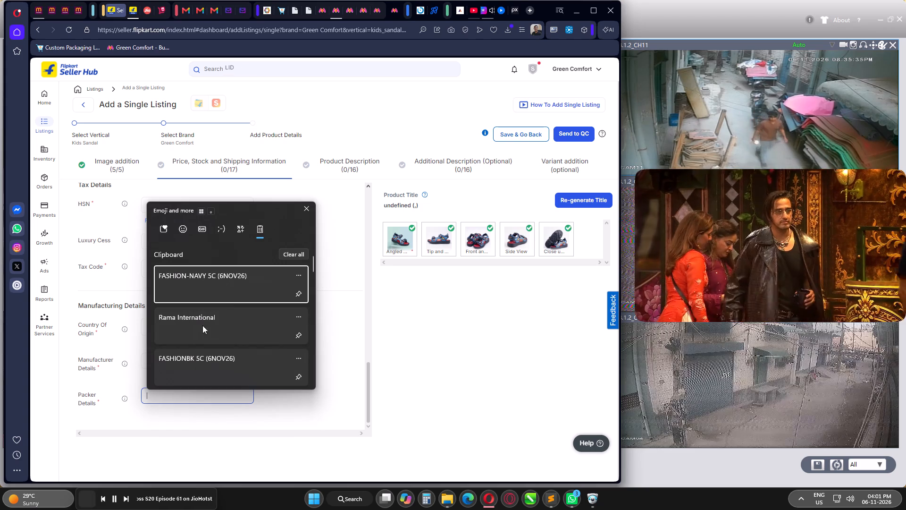
pyautogui.click(204, 314)
pyautogui.hotkey('ctrl', 'v')
pyautogui.click(316, 381)
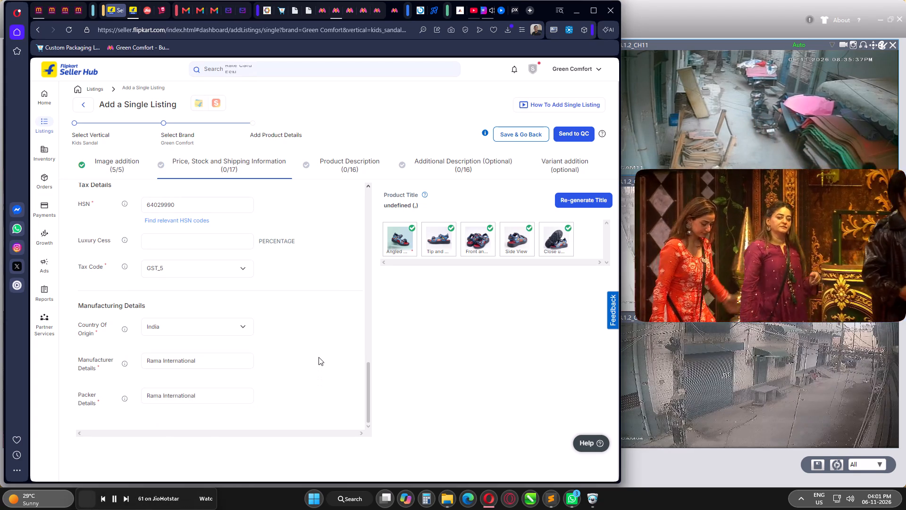
pyautogui.scroll(12, 319, 357)
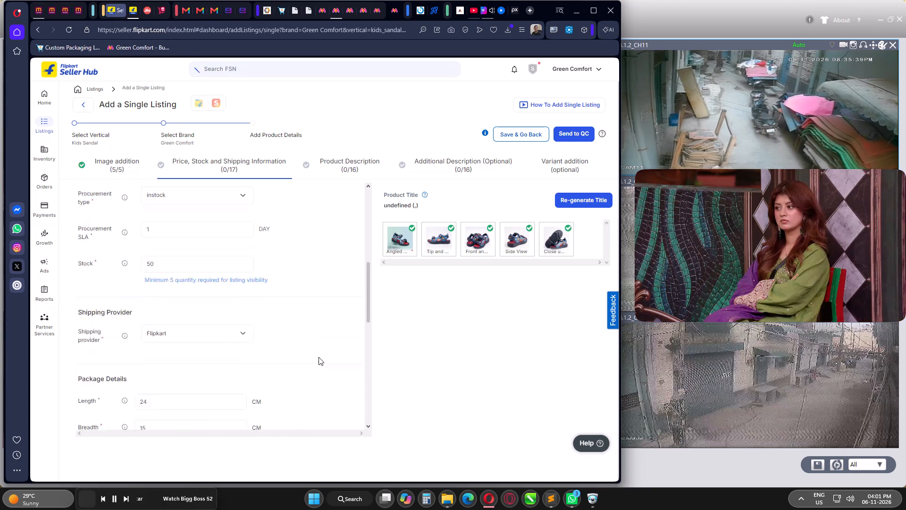
pyautogui.scroll(12, 319, 357)
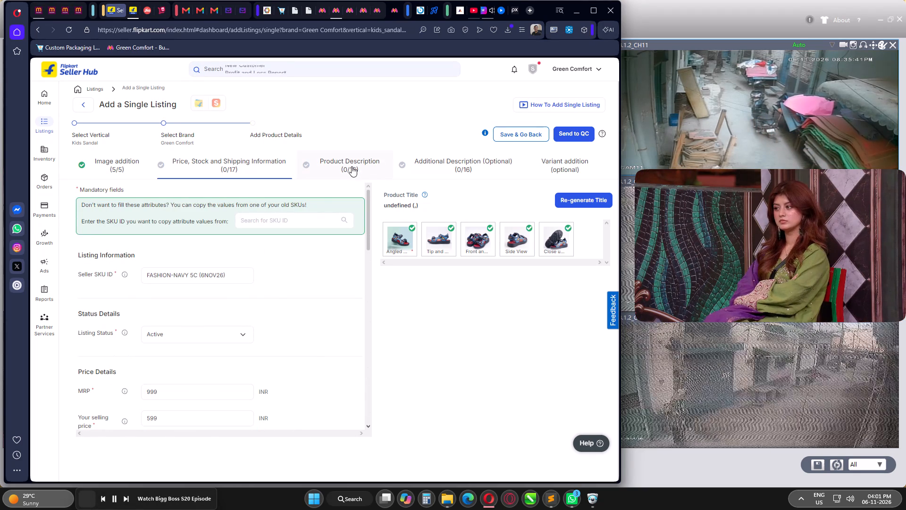
# In the product description, enter FASHION-NAVY 5C (6NOV26) from the clipboard history as the style code.
pyautogui.click(349, 167)
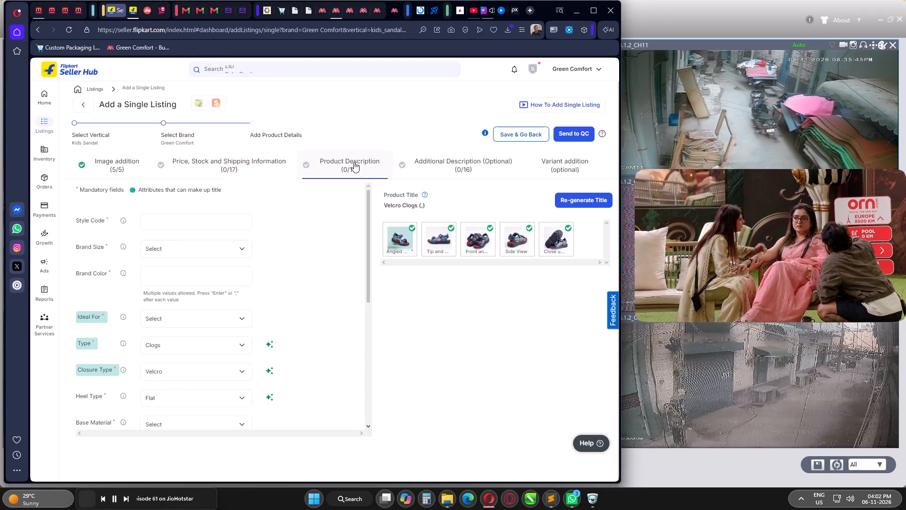
pyautogui.click(236, 169)
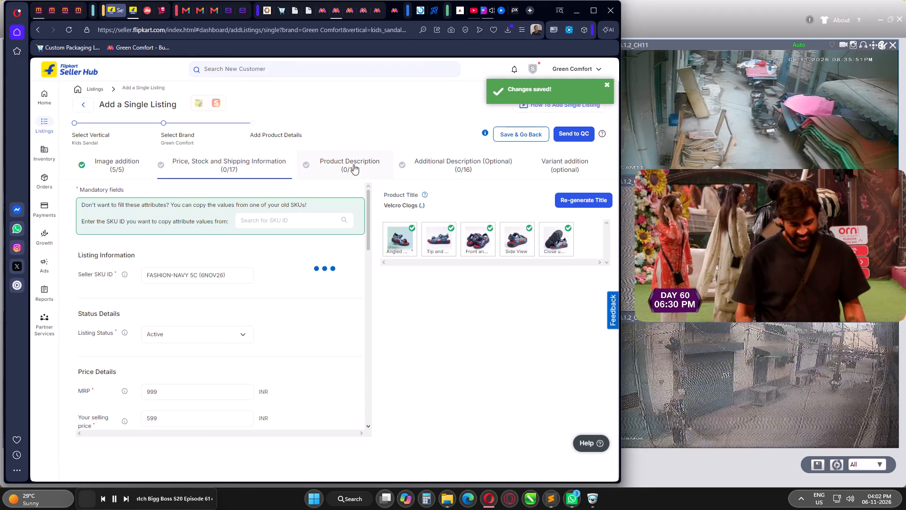
pyautogui.click(353, 164)
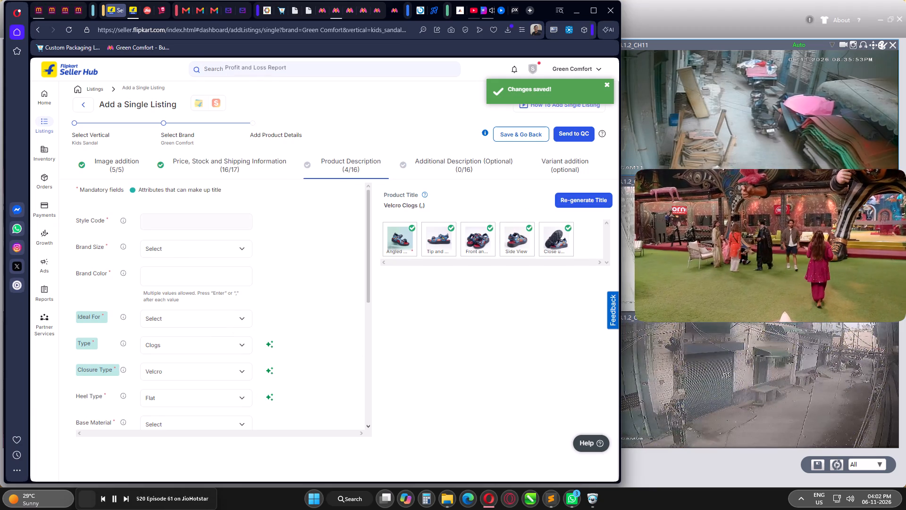
pyautogui.click(176, 221)
pyautogui.hotkey('ctrl', 'v')
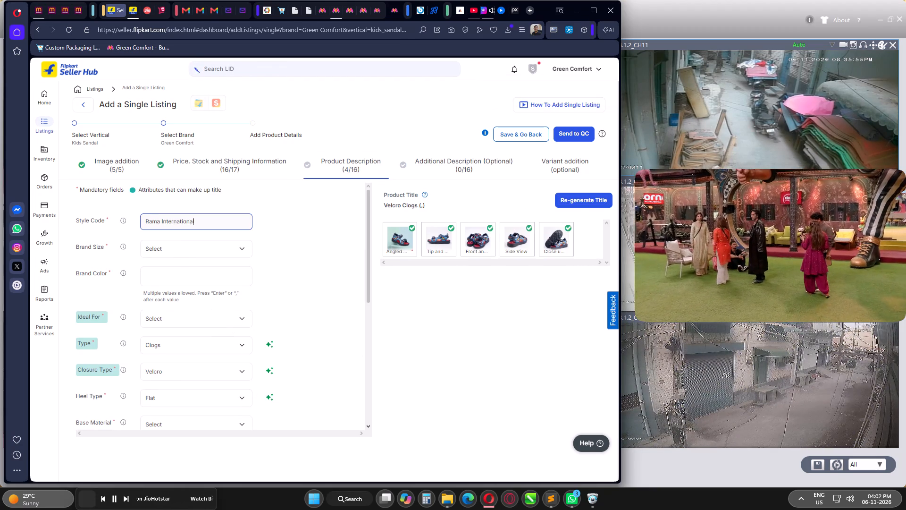
pyautogui.hotkey('ctrl', 'z')
pyautogui.press('super+v')
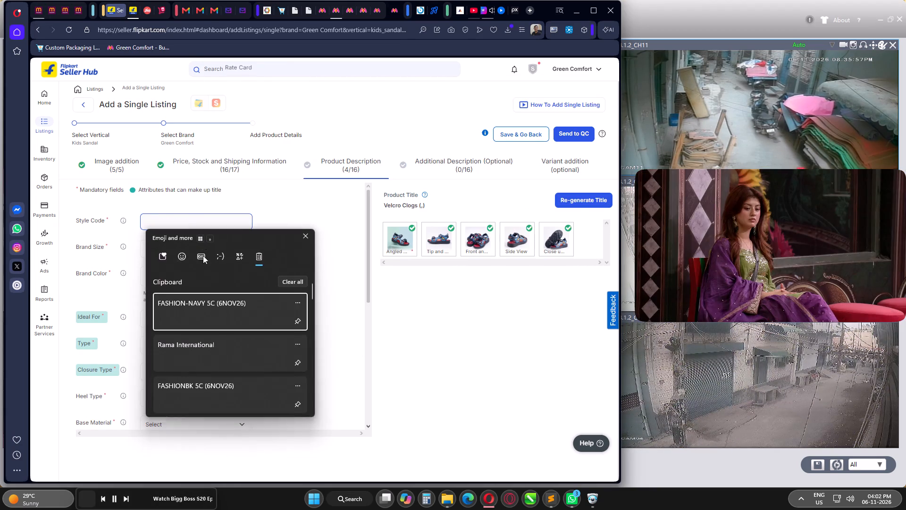
pyautogui.click(240, 301)
pyautogui.hotkey('ctrl', 'v')
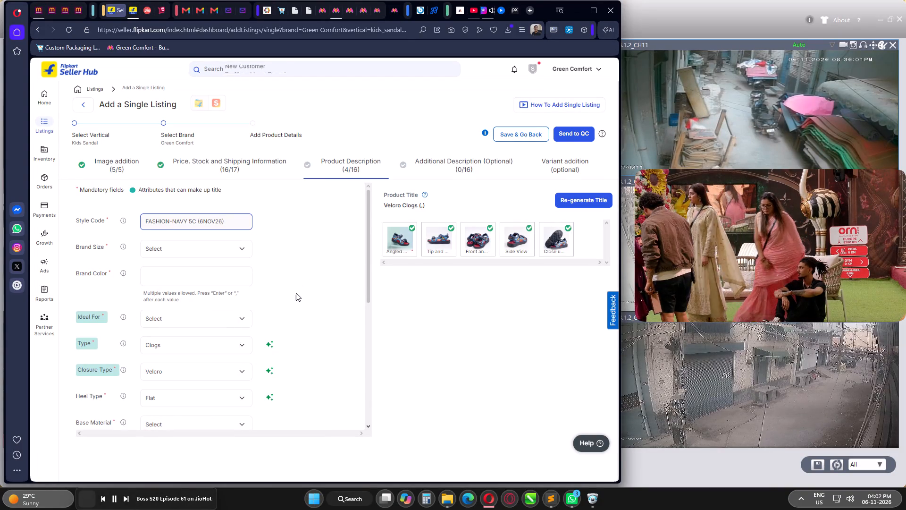
# Enter the same FASHION-NAVY 5C (6NOV26) code as the article number.
pyautogui.scroll(-18, 296, 293)
pyautogui.click(181, 402)
pyautogui.click(185, 391)
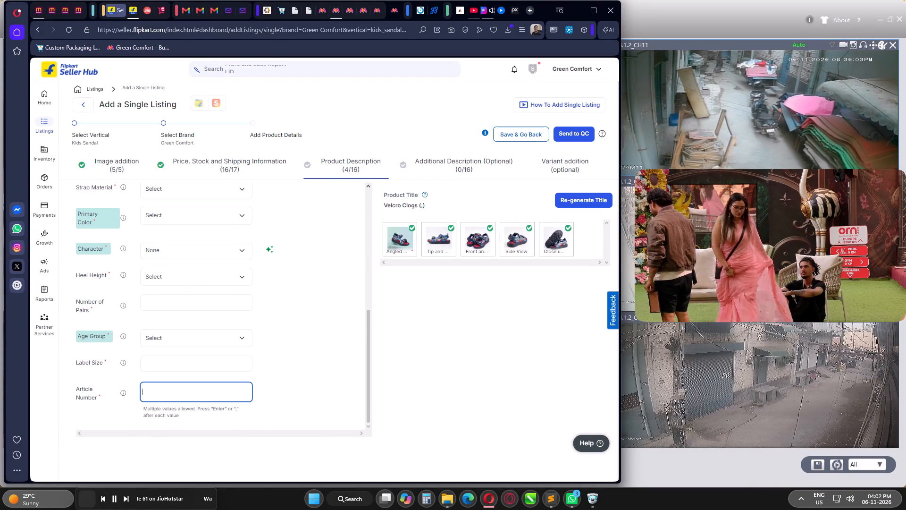
pyautogui.hotkey('ctrl', 'v')
pyautogui.click(318, 369)
# Set the brand size to 5C and enter NAVY as the brand color.
pyautogui.scroll(18, 319, 367)
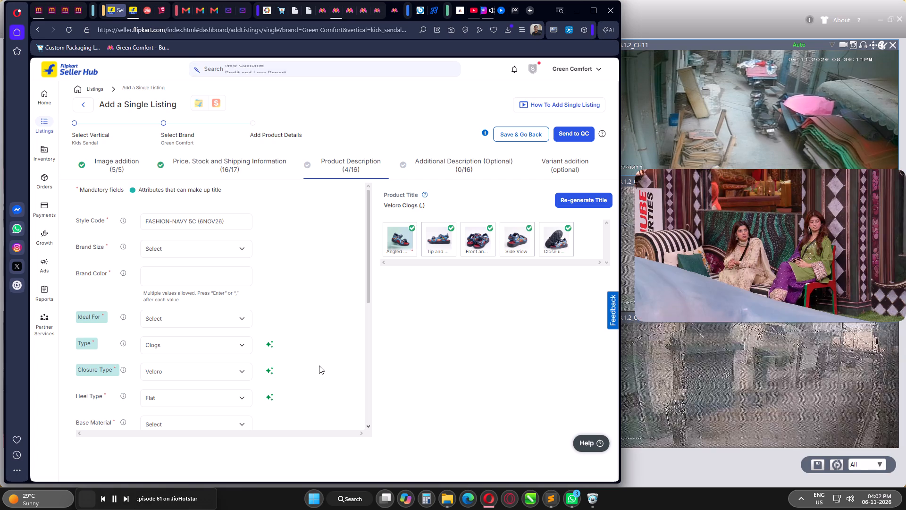
pyautogui.click(184, 248)
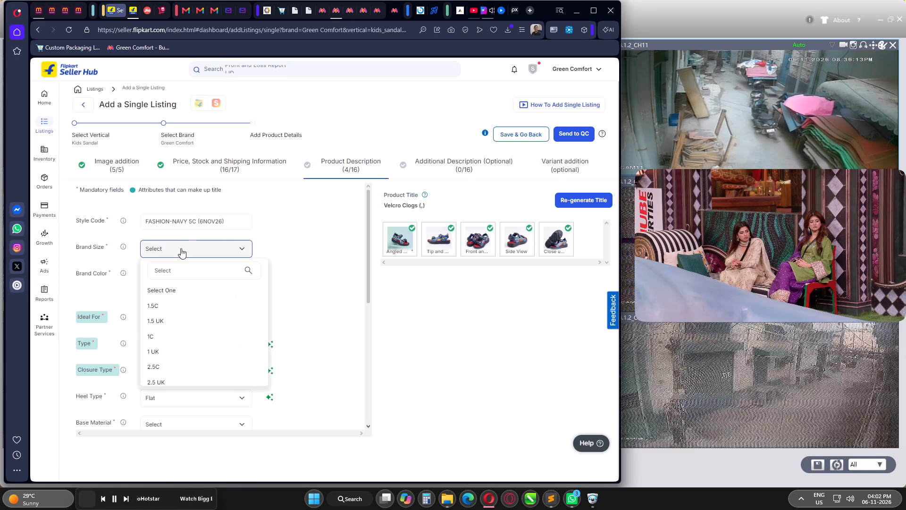
pyautogui.scroll(-4, 176, 330)
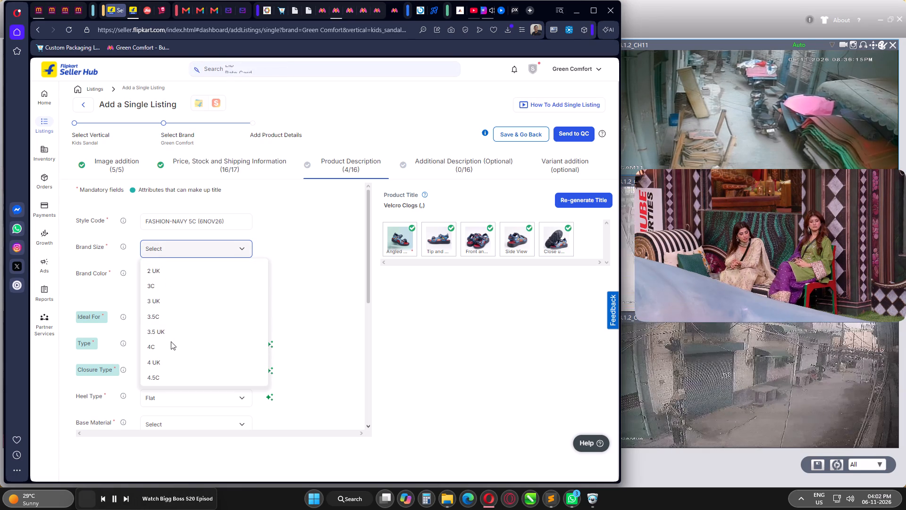
pyautogui.scroll(-1, 171, 341)
pyautogui.click(156, 346)
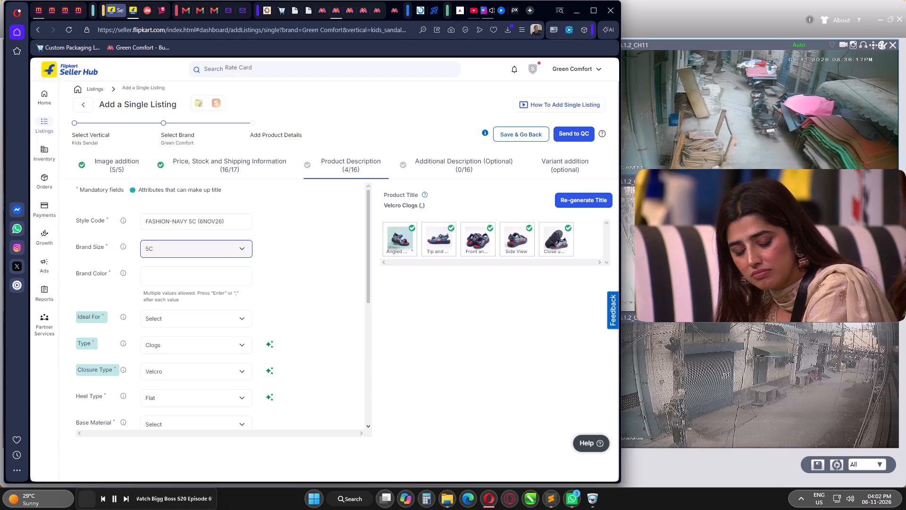
pyautogui.click(173, 276)
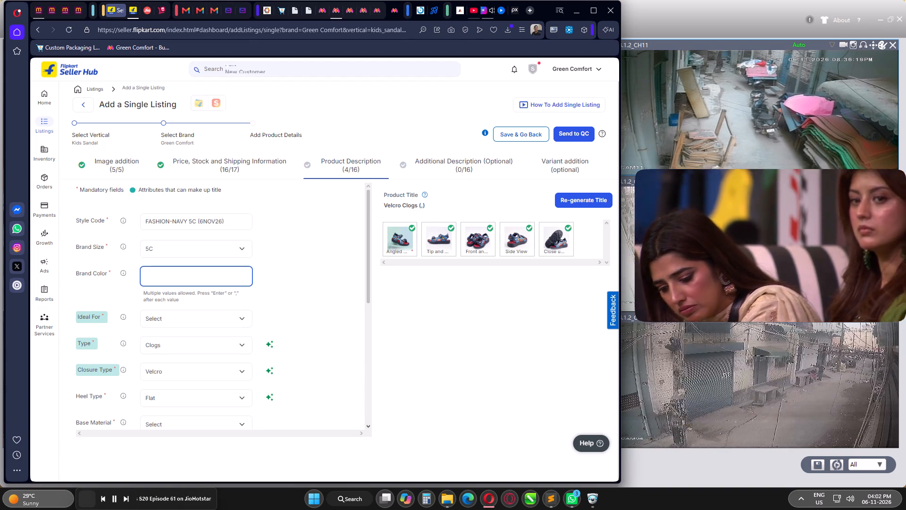
pyautogui.write('NAVY')
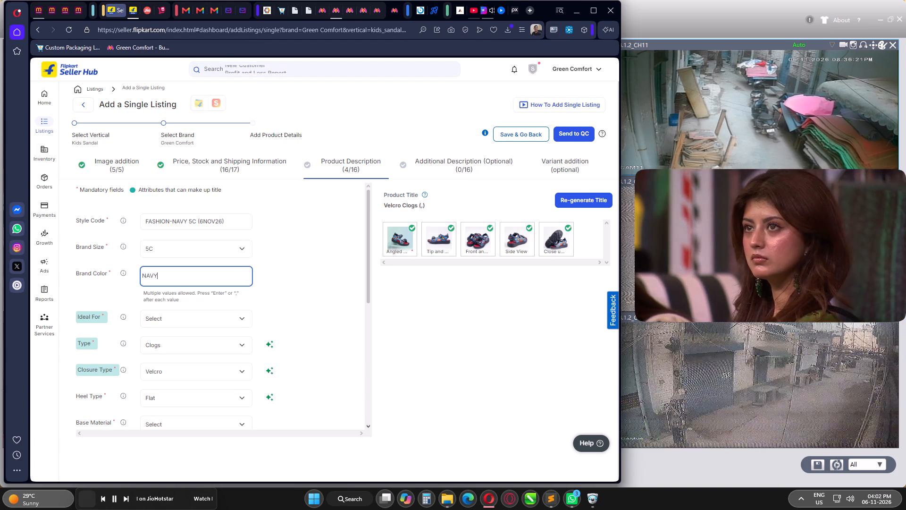
# Set Ideal For to Boys and change the sandal type to Sports Sandals.
pyautogui.click(170, 325)
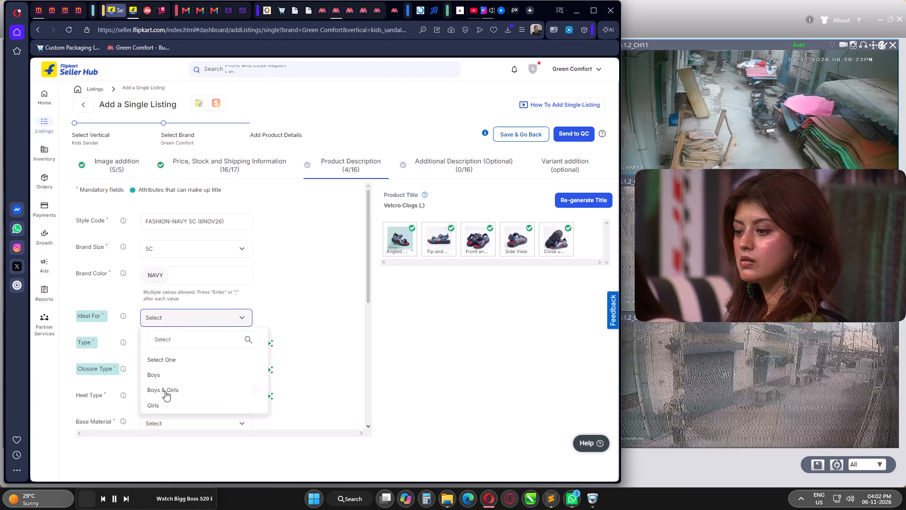
pyautogui.click(160, 374)
pyautogui.click(294, 277)
pyautogui.scroll(-1, 199, 297)
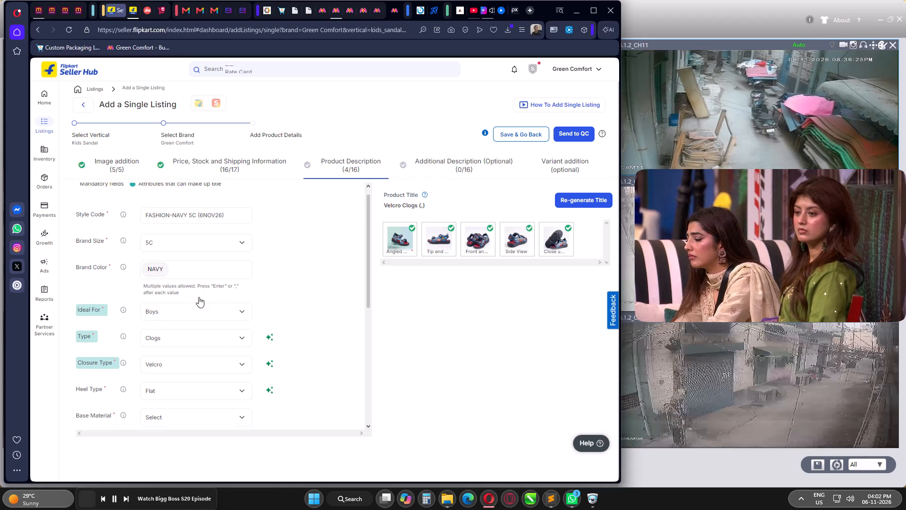
pyautogui.click(181, 299)
pyautogui.scroll(-6, 192, 360)
pyautogui.click(168, 350)
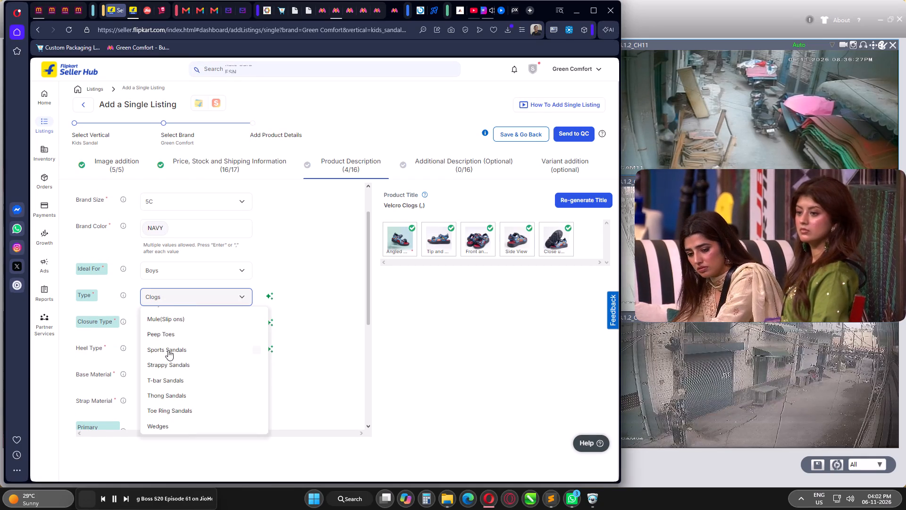
pyautogui.click(322, 312)
# Choose EVA as the base material and Patent Leather as the strap material.
pyautogui.scroll(-2, 185, 288)
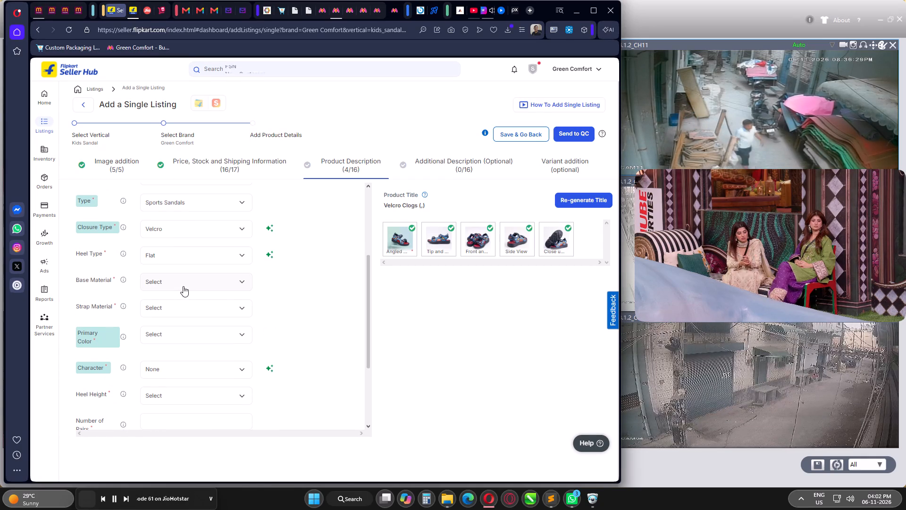
pyautogui.click(181, 282)
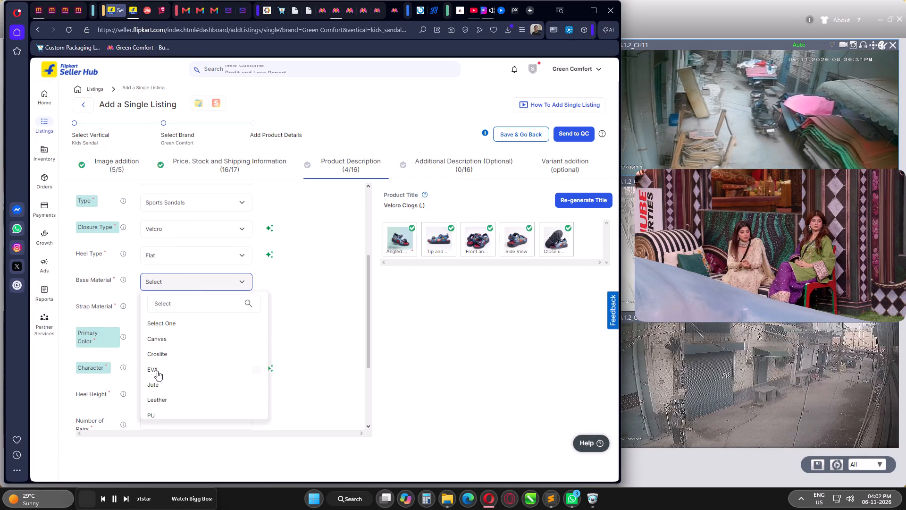
pyautogui.click(157, 371)
pyautogui.click(168, 308)
pyautogui.scroll(-3, 182, 365)
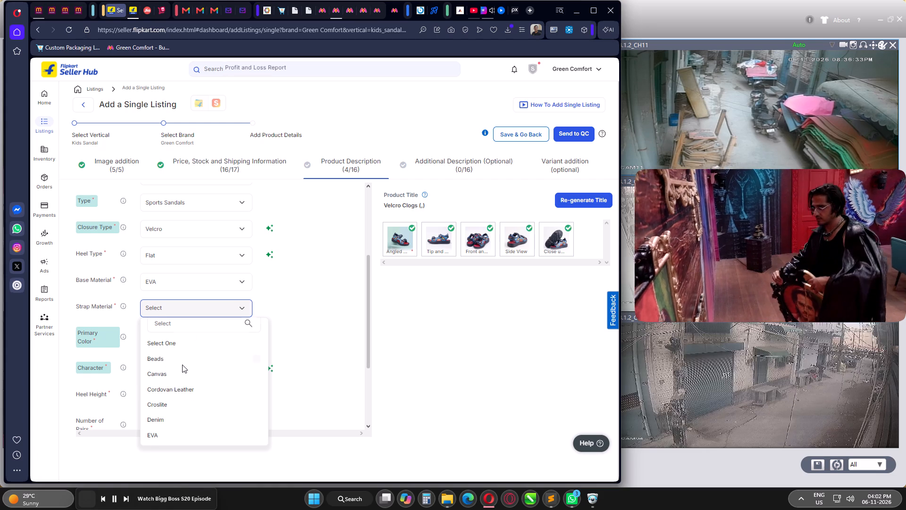
pyautogui.scroll(-1, 182, 365)
pyautogui.click(175, 403)
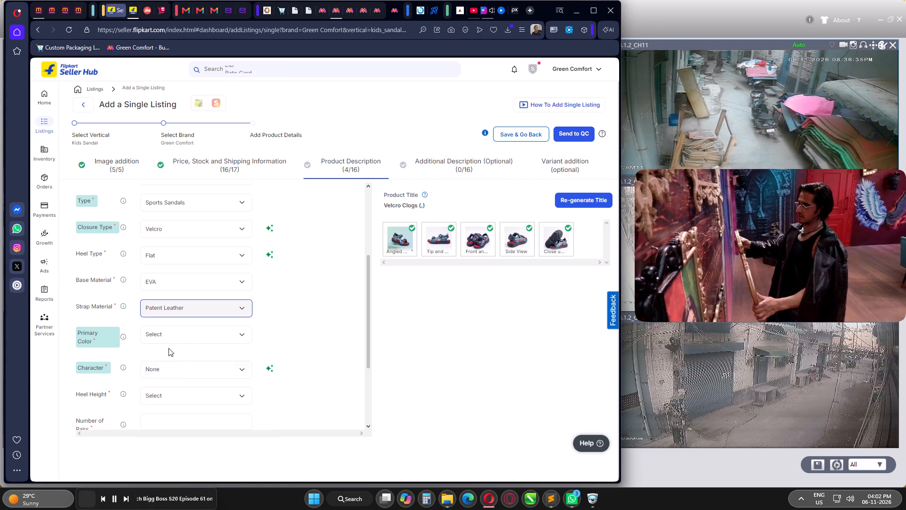
# Look through the primary color options and choose Dark Blue.
pyautogui.click(166, 335)
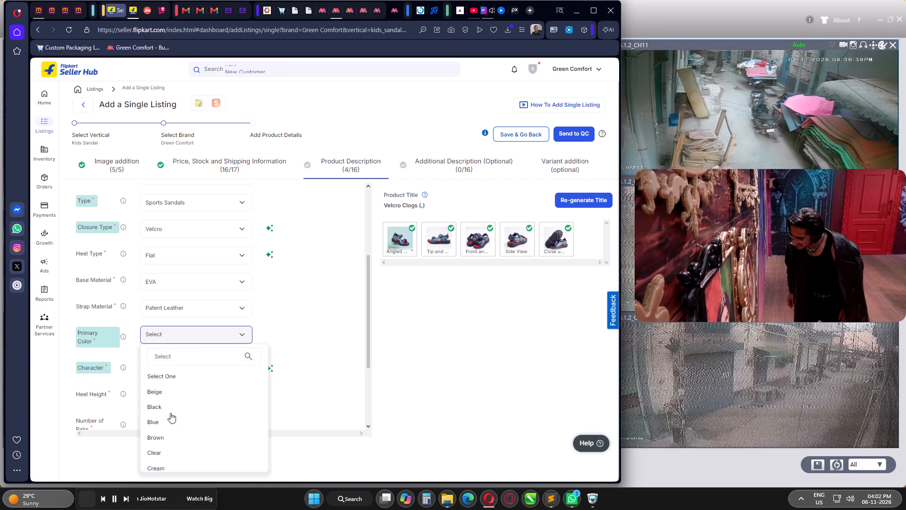
pyautogui.scroll(-3, 173, 418)
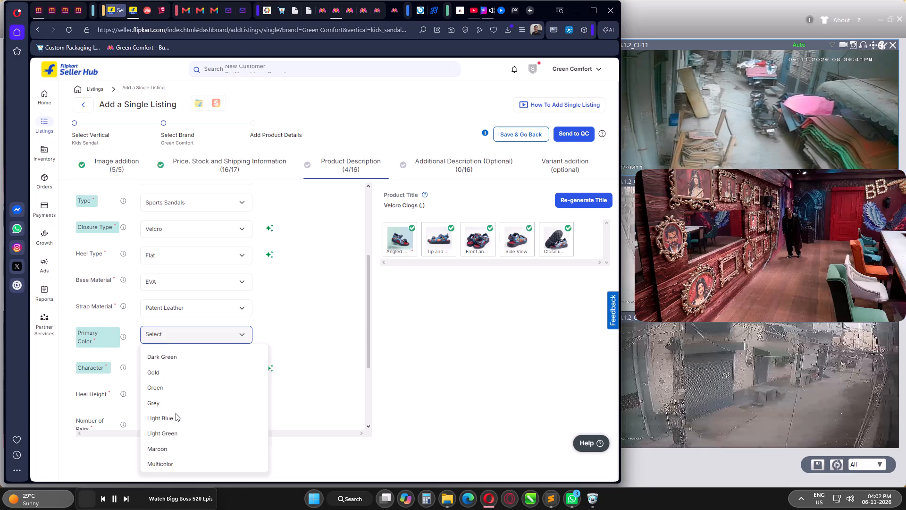
pyautogui.scroll(-4, 176, 413)
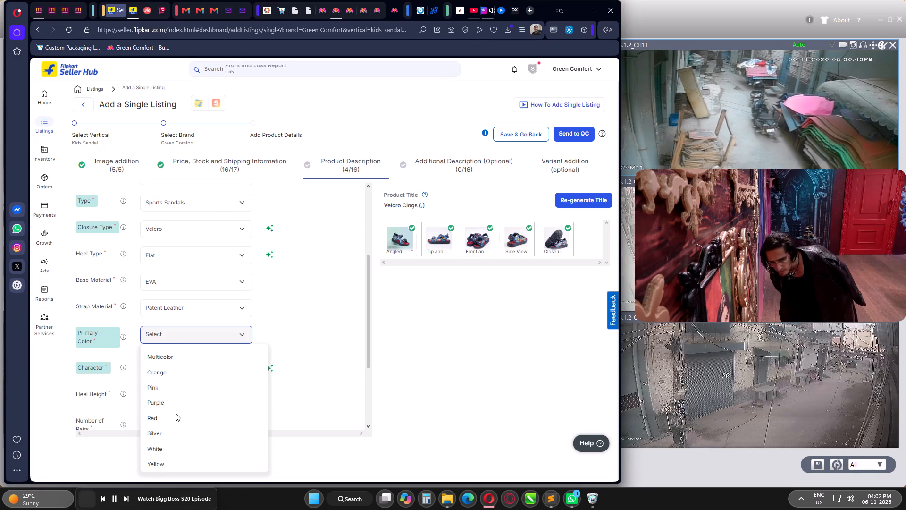
pyautogui.scroll(-1, 176, 413)
pyautogui.scroll(1, 177, 413)
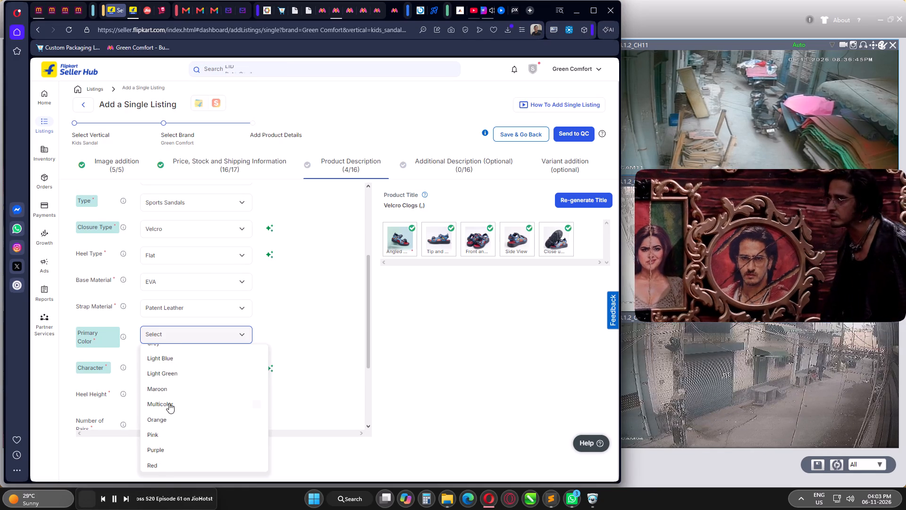
pyautogui.scroll(2, 161, 407)
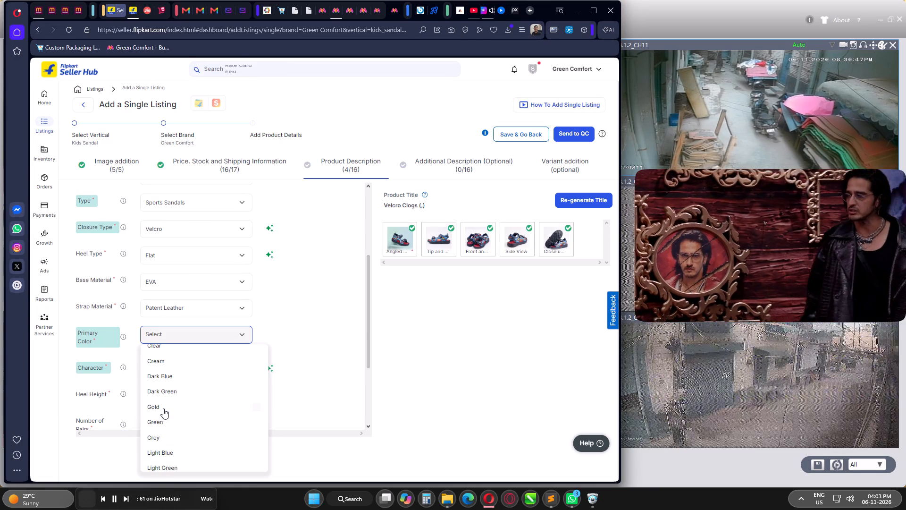
pyautogui.click(169, 379)
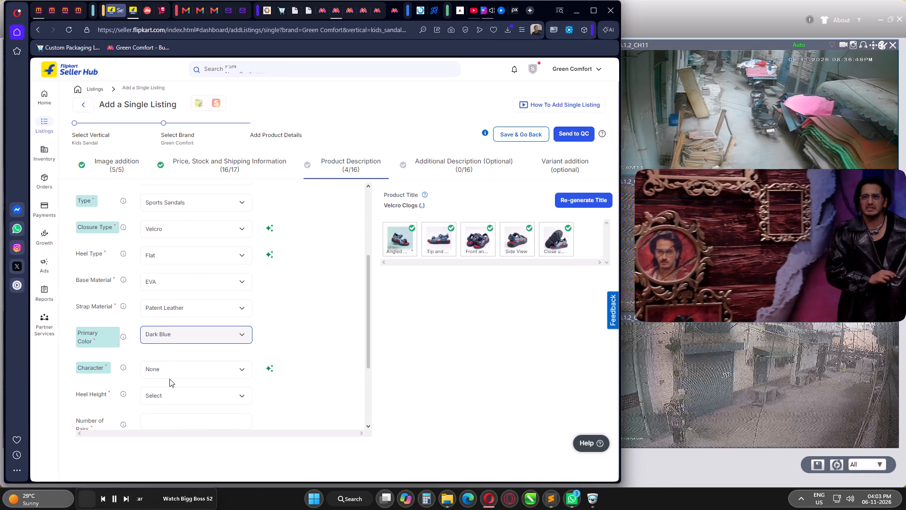
# Search the character options for NO and pick None.
pyautogui.scroll(-2, 275, 292)
pyautogui.click(195, 270)
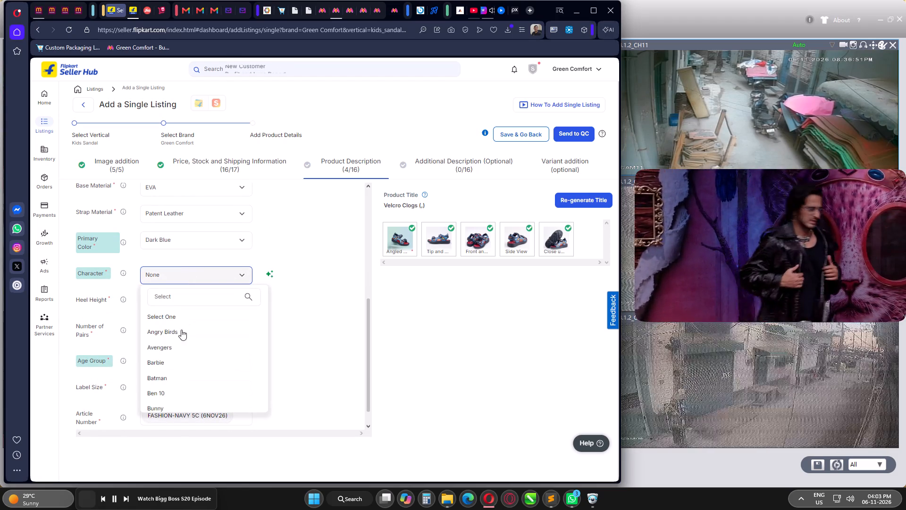
pyautogui.click(195, 295)
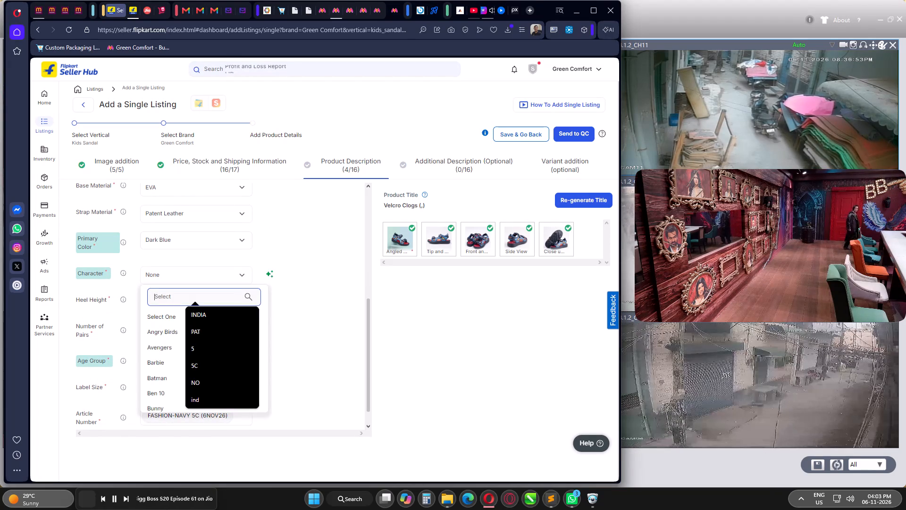
pyautogui.write('NO')
pyautogui.click(171, 342)
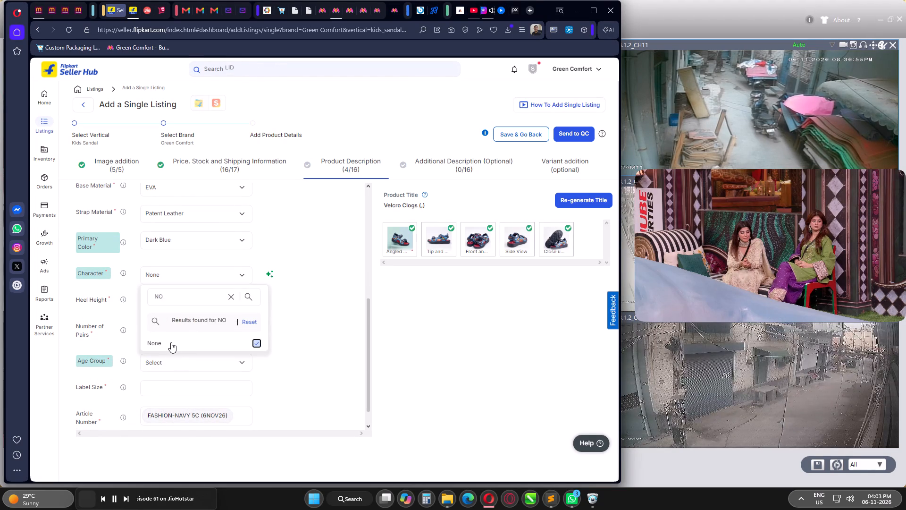
pyautogui.click(331, 352)
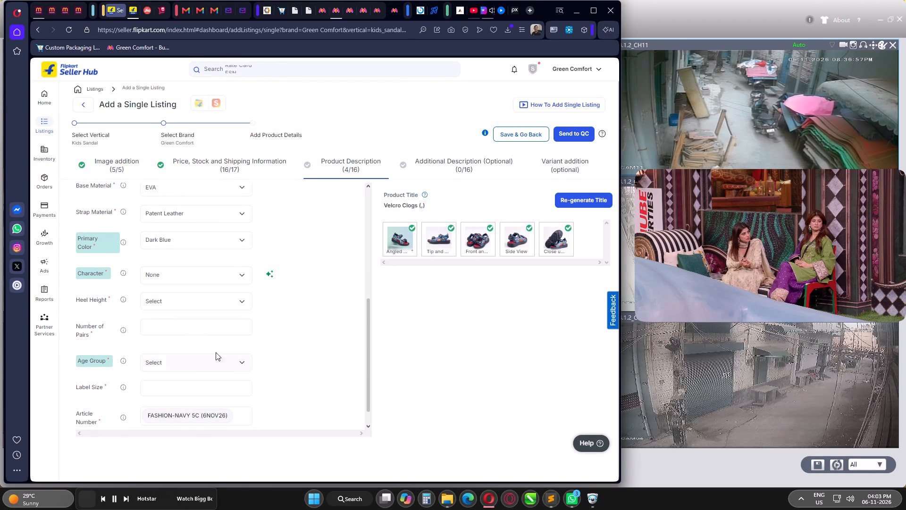
# Set the heel height to 1 to 2 inch and the number of pairs to 1.
pyautogui.click(176, 298)
pyautogui.click(168, 359)
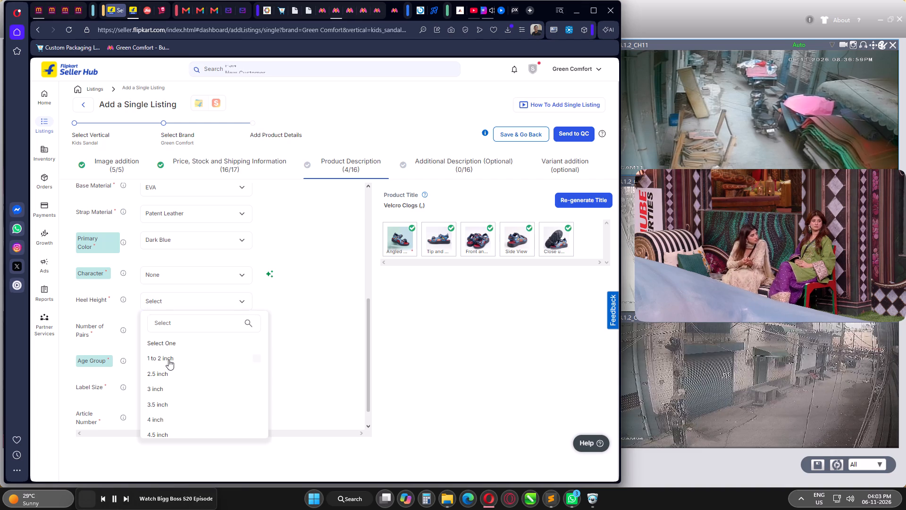
pyautogui.click(182, 330)
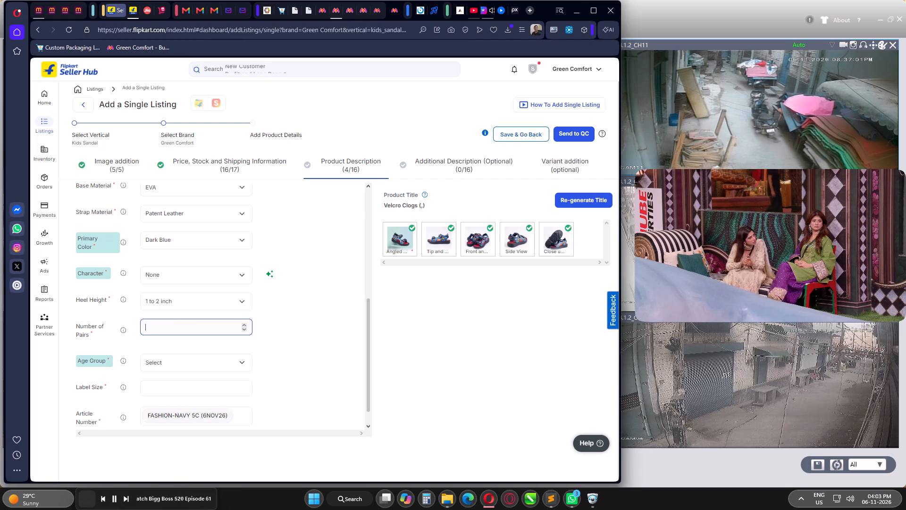
pyautogui.press('1')
# Set the age group to 5-6 Years.
pyautogui.click(189, 361)
pyautogui.scroll(-4, 190, 423)
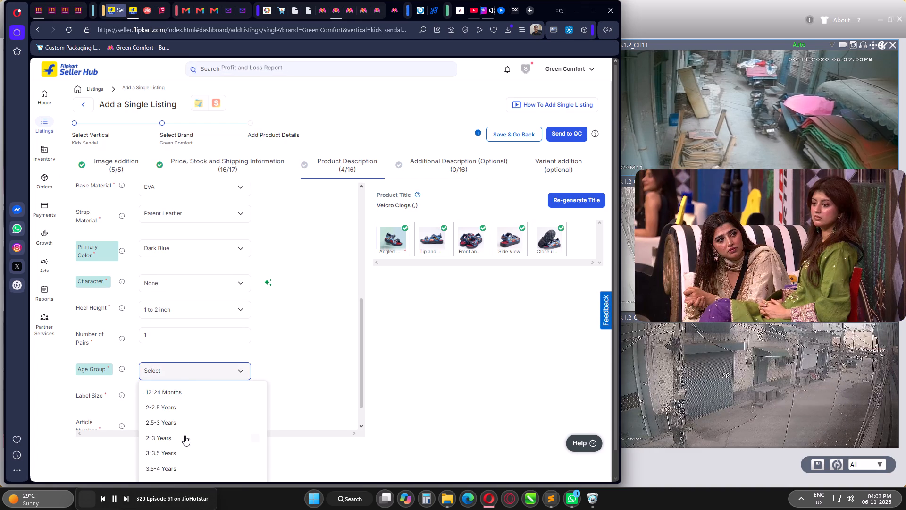
pyautogui.scroll(-3, 181, 431)
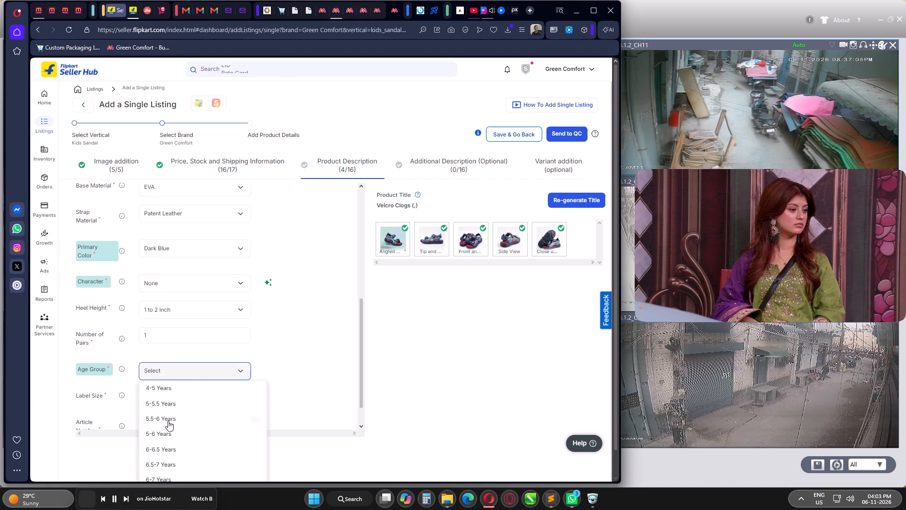
pyautogui.click(167, 433)
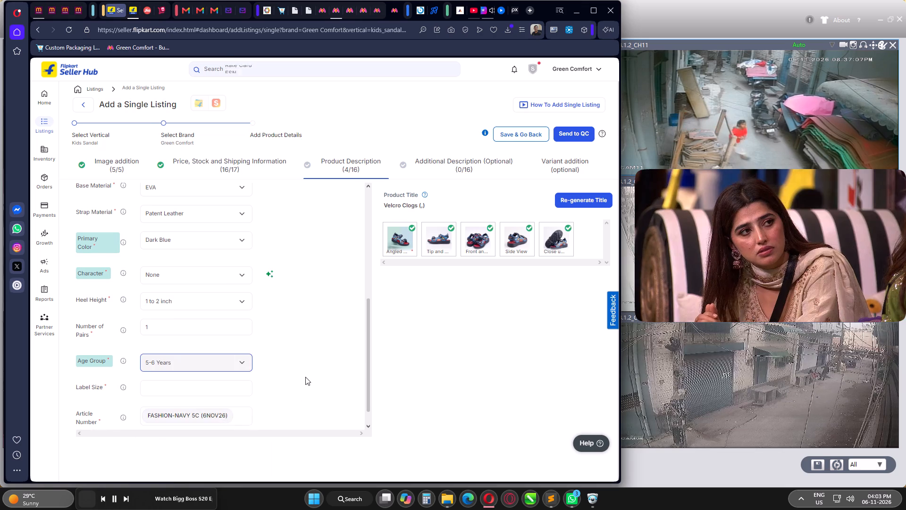
# Change the style code in the product description to FASHION-NAVY 11C (6NOV26).
pyautogui.click(305, 377)
pyautogui.scroll(12, 248, 340)
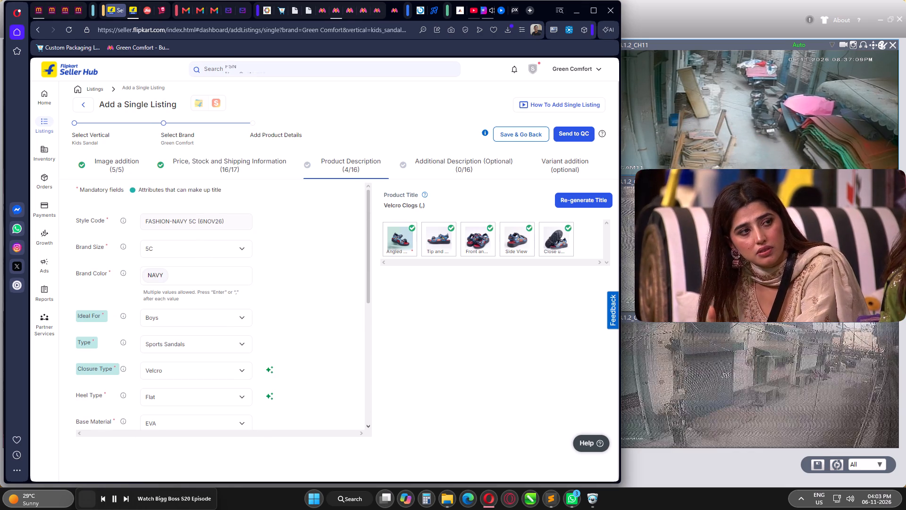
pyautogui.click(193, 221)
pyautogui.press('BackSpace')
pyautogui.write('11')
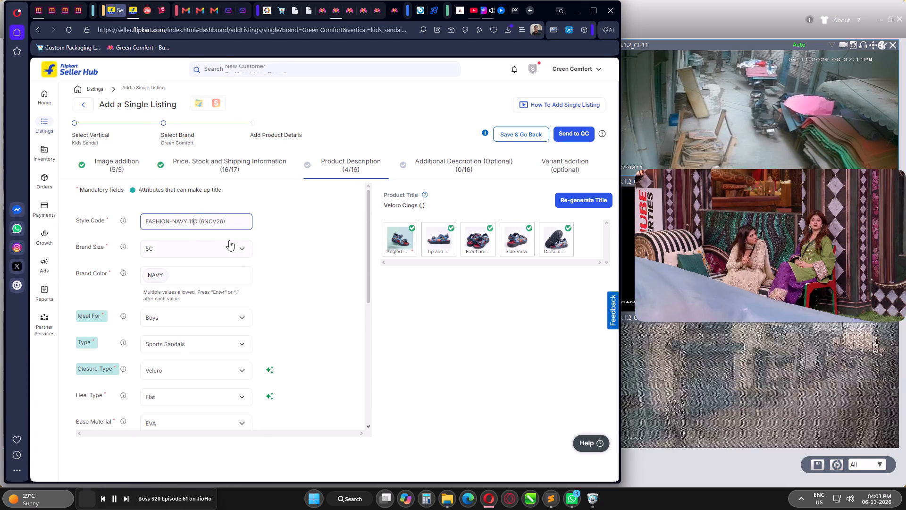
# Set the label size to 11.
pyautogui.scroll(-7, 280, 277)
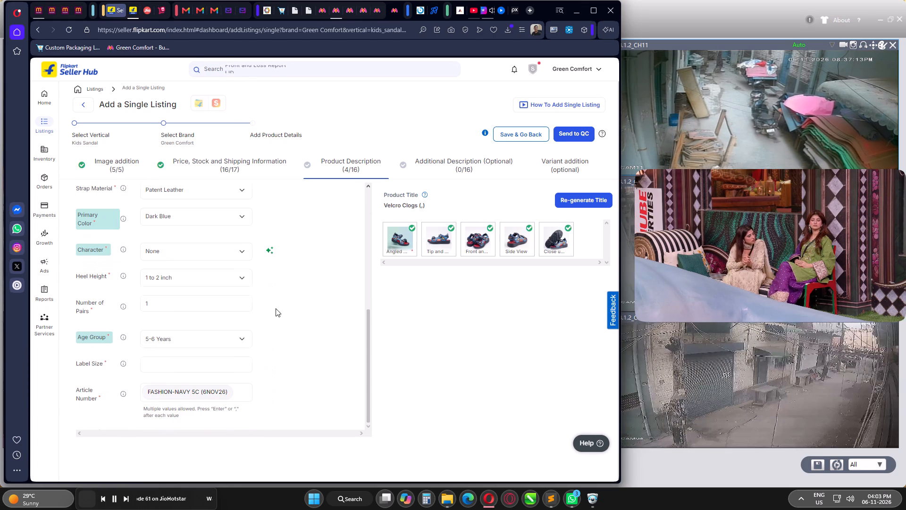
pyautogui.scroll(-6, 276, 308)
pyautogui.click(168, 365)
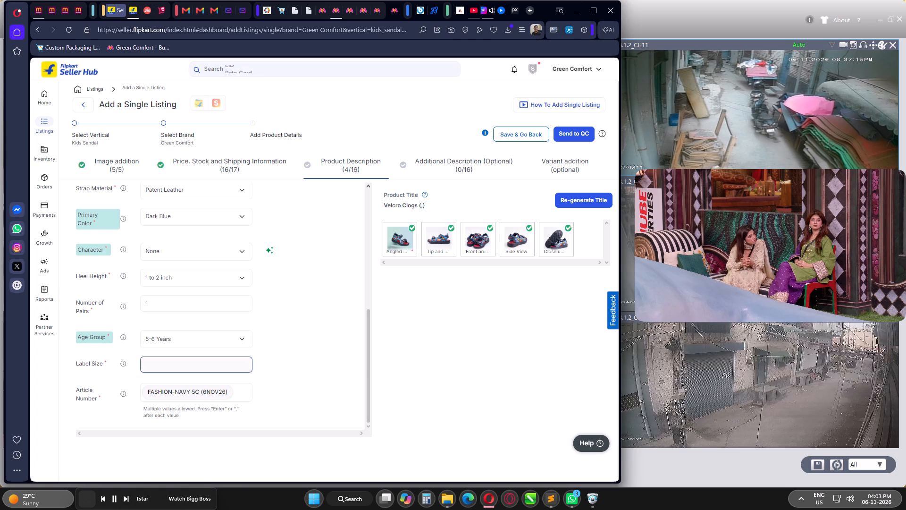
pyautogui.press('1')
pyautogui.press('1')
pyautogui.click(310, 338)
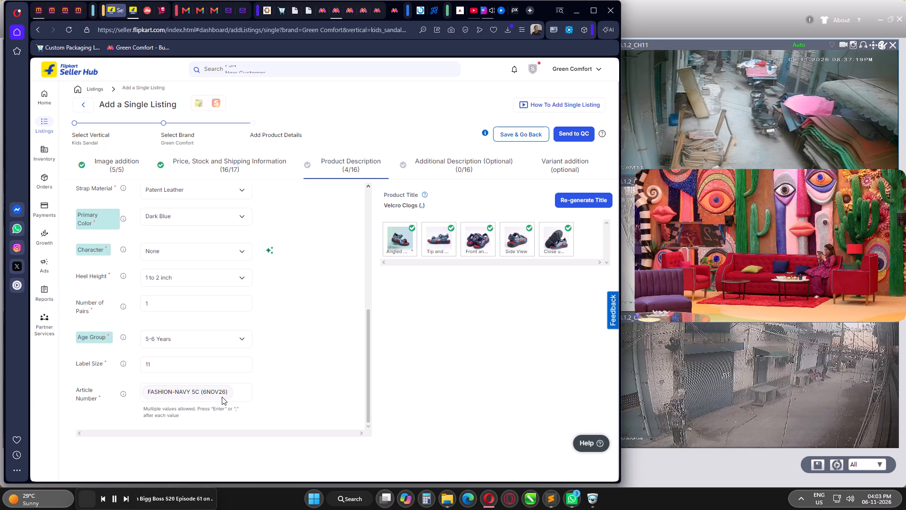
# Replace the existing article number entry with FASHION-NAVY 11C (6NOV26), reusing the copied code from the clipboard history.
pyautogui.click(194, 391)
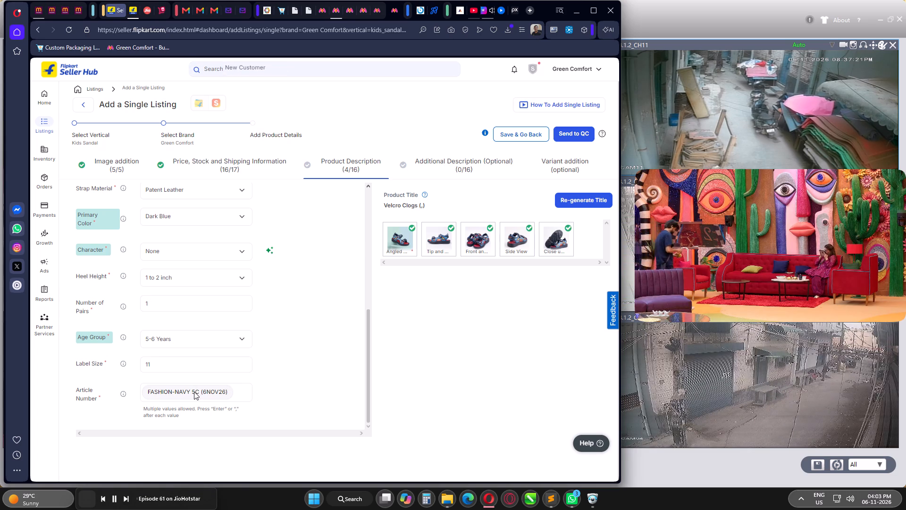
pyautogui.tripleClick(195, 391)
pyautogui.click(241, 392)
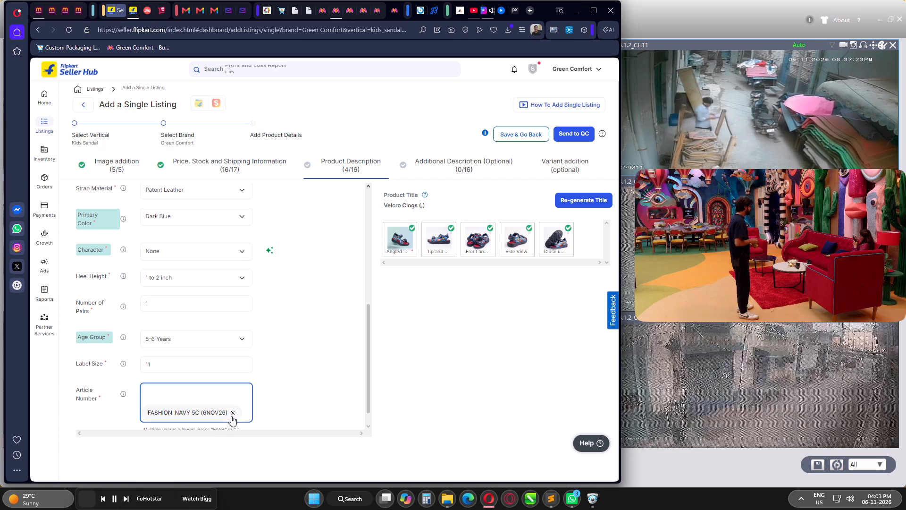
pyautogui.click(231, 414)
pyautogui.click(176, 389)
pyautogui.press('super+v')
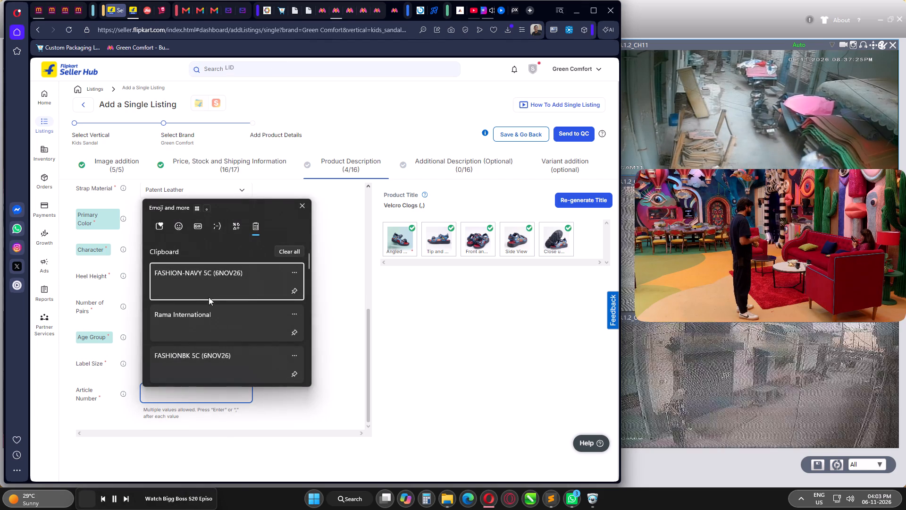
pyautogui.click(210, 274)
pyautogui.hotkey('ctrl', 'v')
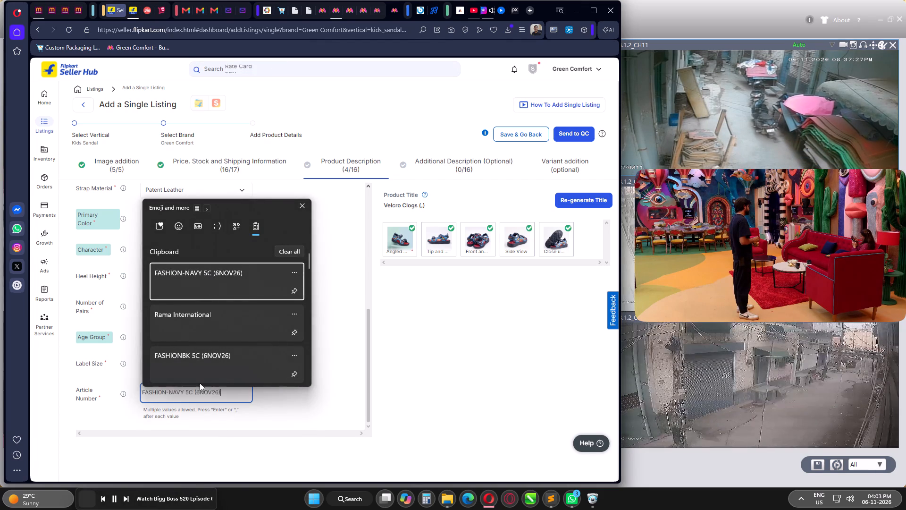
pyautogui.click(188, 392)
pyautogui.press('BackSpace')
pyautogui.write('11')
pyautogui.click(285, 372)
# Change the Seller SKU ID in the price, stock and shipping information to FASHION-NAVY 11C (6NOV26).
pyautogui.scroll(9, 250, 381)
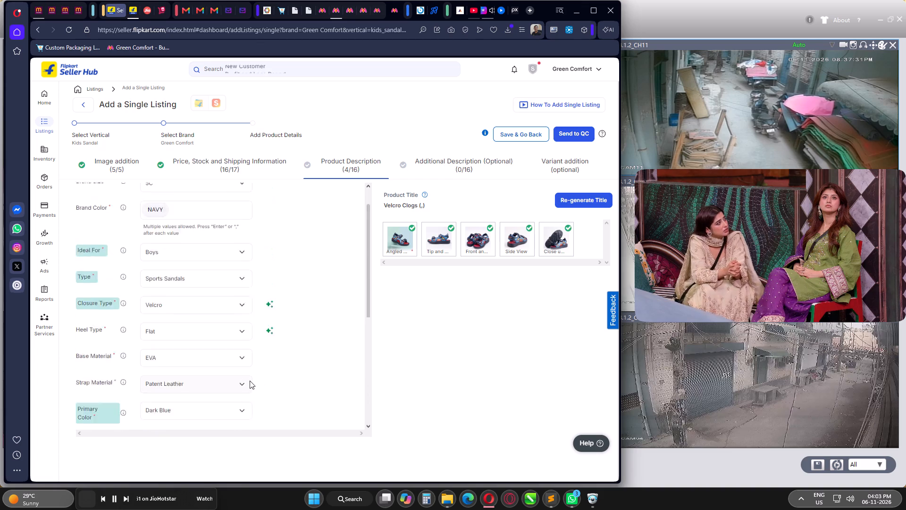
pyautogui.scroll(5, 250, 381)
pyautogui.click(226, 162)
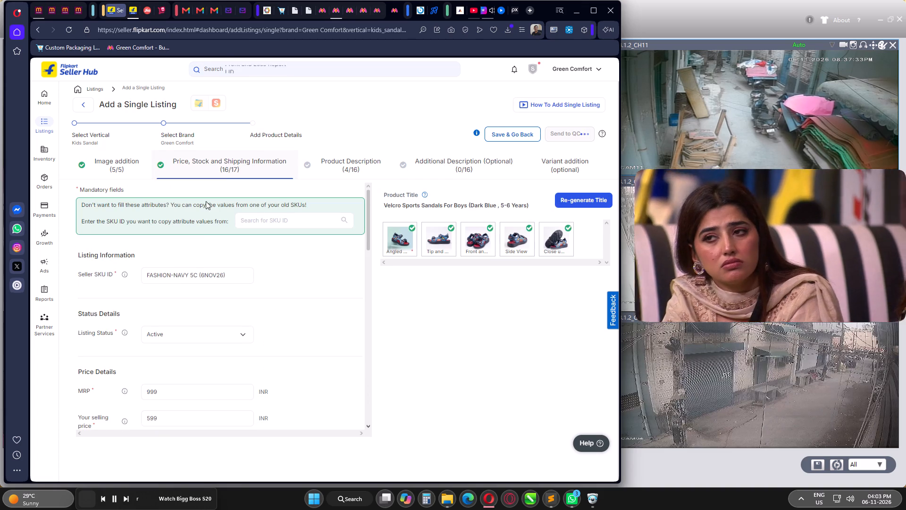
pyautogui.click(193, 275)
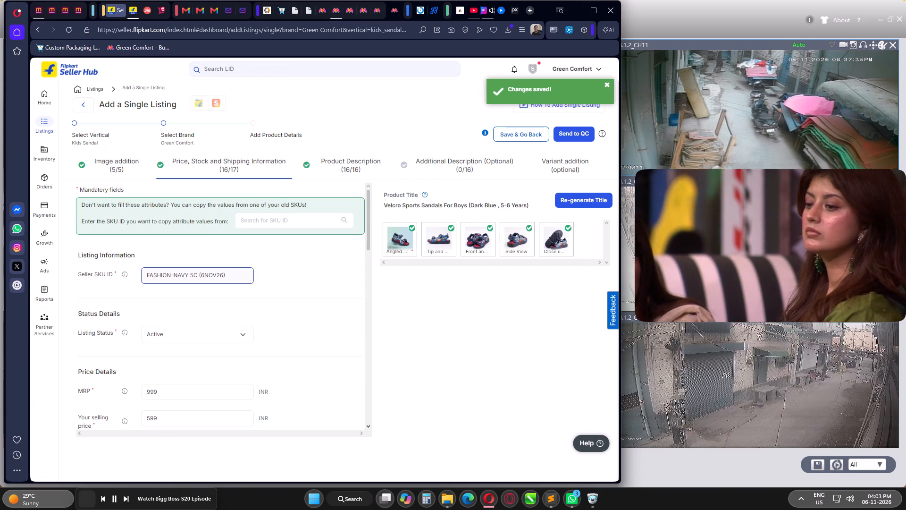
pyautogui.press('BackSpace')
pyautogui.write('11')
pyautogui.click(292, 301)
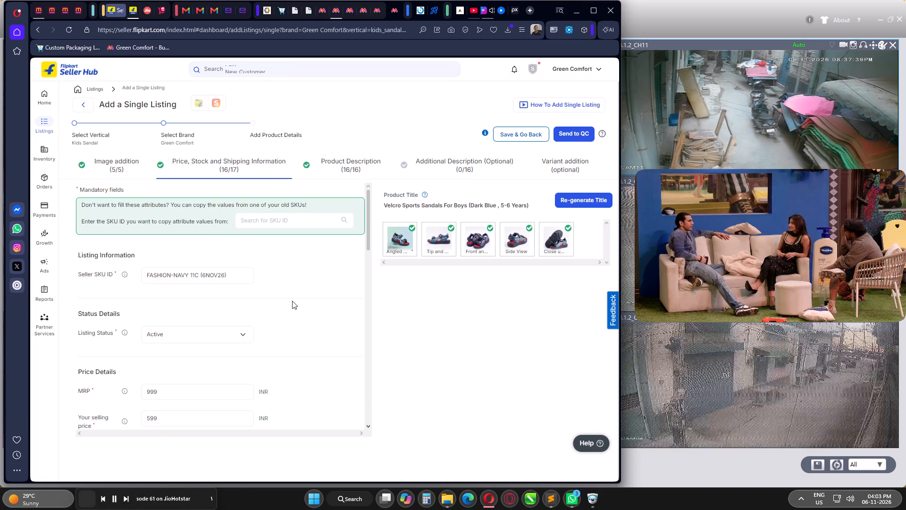
pyautogui.click(284, 302)
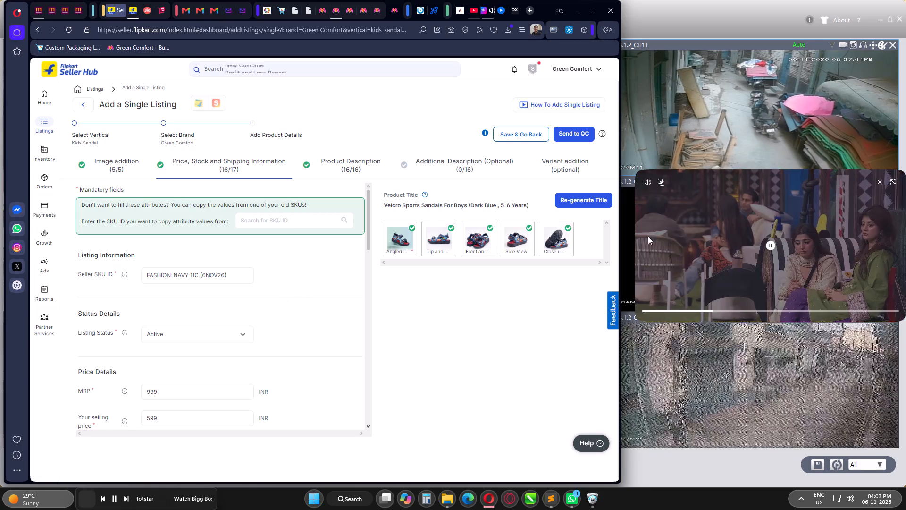
# Pause the floating video.
pyautogui.click(768, 242)
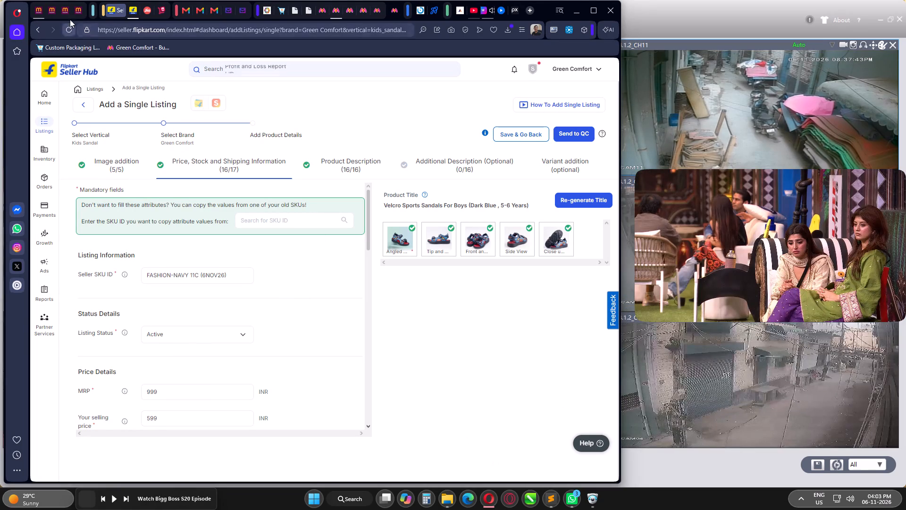
pyautogui.click(39, 15)
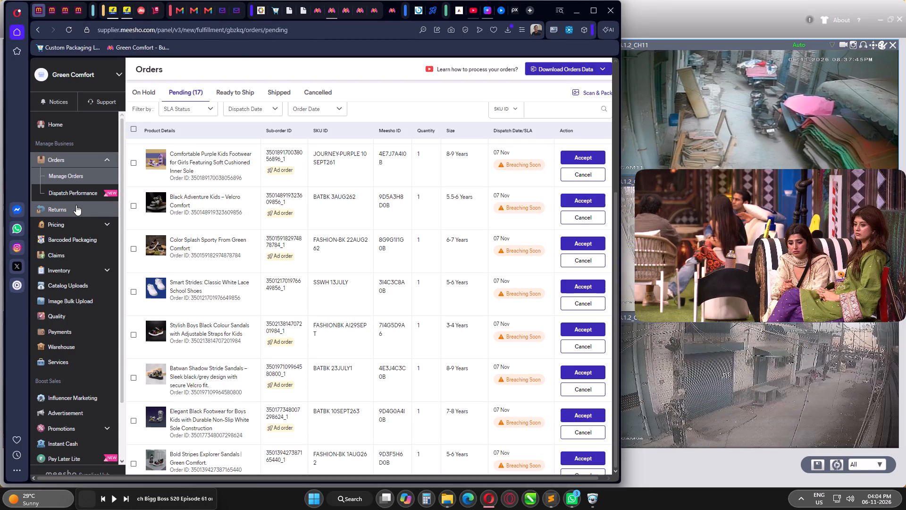
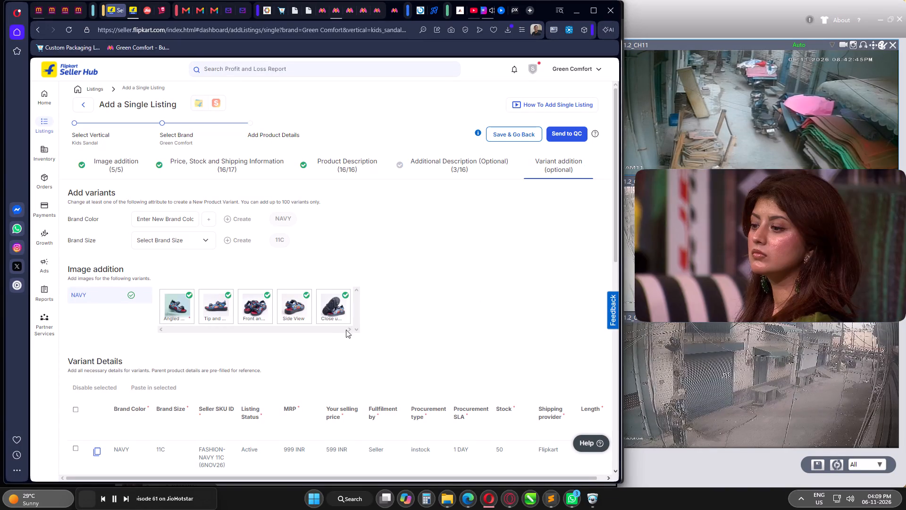
# Add brand size 12C as a variant of the navy kids' sandal listing.
pyautogui.click(197, 242)
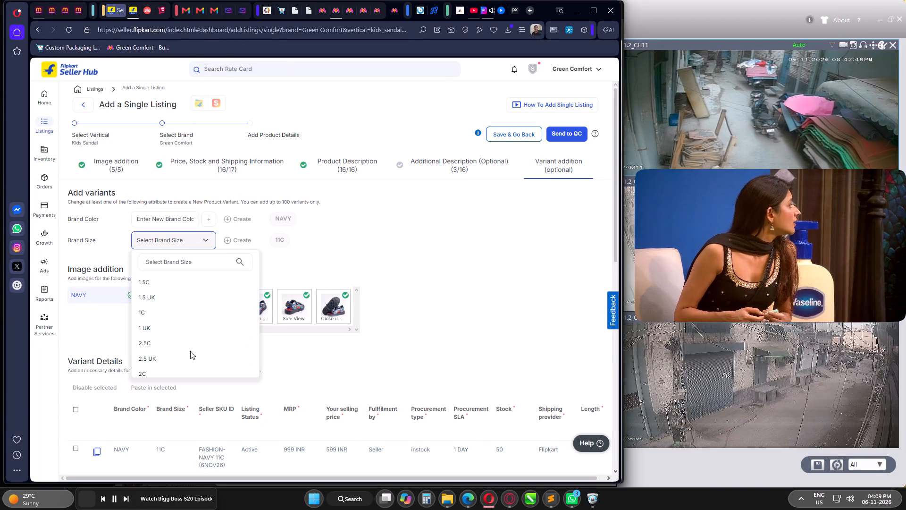
pyautogui.scroll(-13, 186, 299)
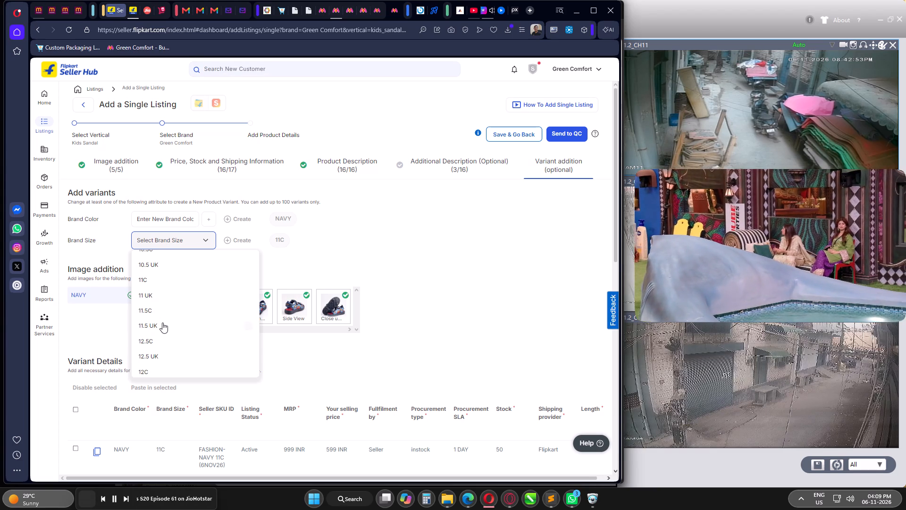
pyautogui.click(152, 370)
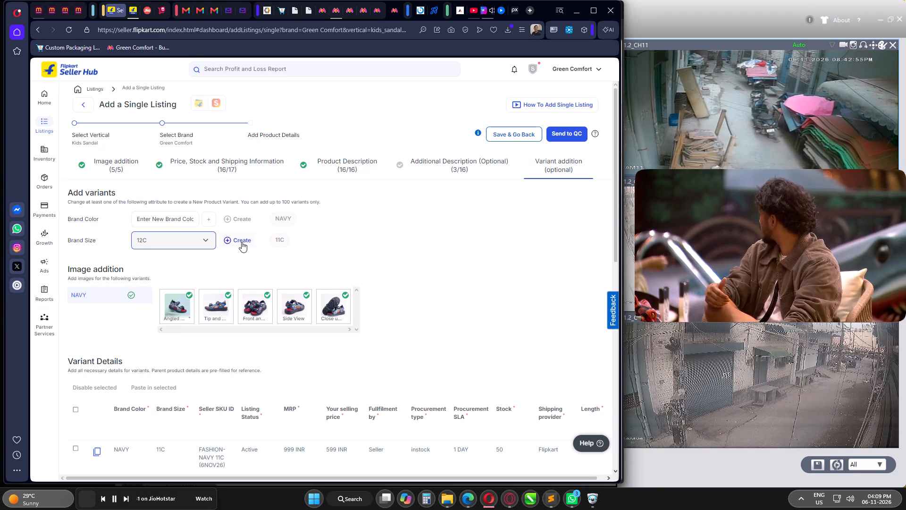
pyautogui.click(242, 242)
# Find brand size 13C by searching for 13 and add it as a variant.
pyautogui.click(156, 237)
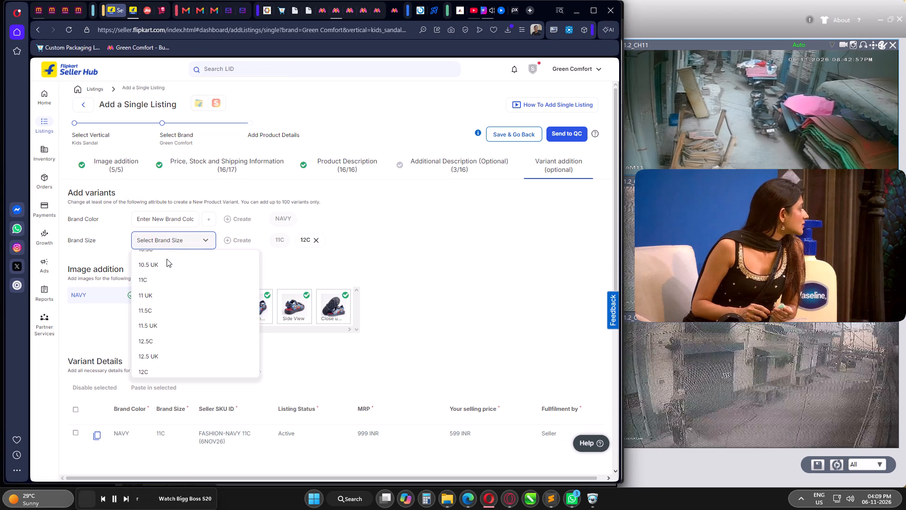
pyautogui.click(327, 266)
pyautogui.scroll(2, 198, 292)
pyautogui.click(181, 239)
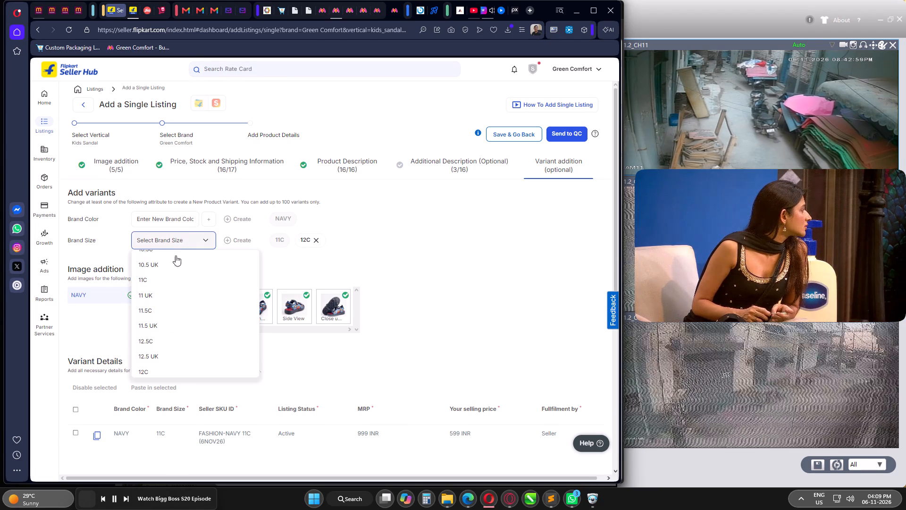
pyautogui.scroll(20, 160, 288)
pyautogui.scroll(2, 160, 288)
pyautogui.click(167, 260)
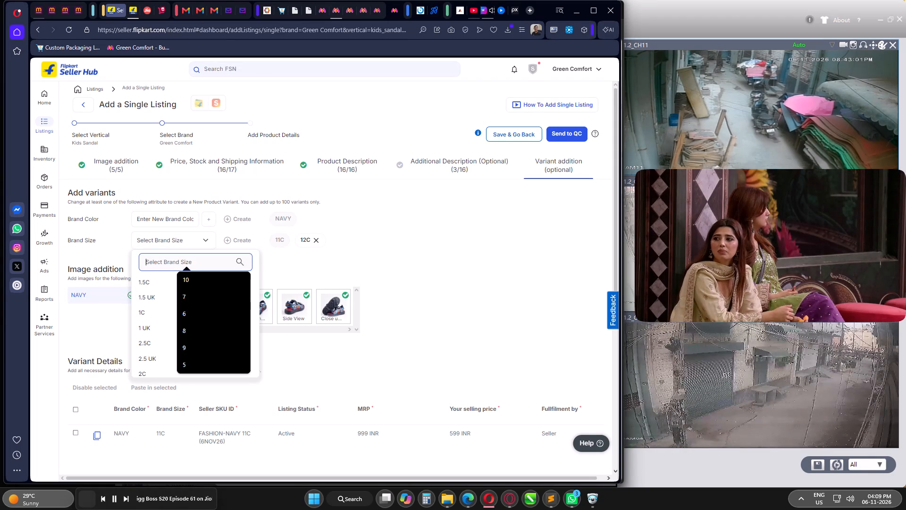
pyautogui.write('13')
pyautogui.click(152, 332)
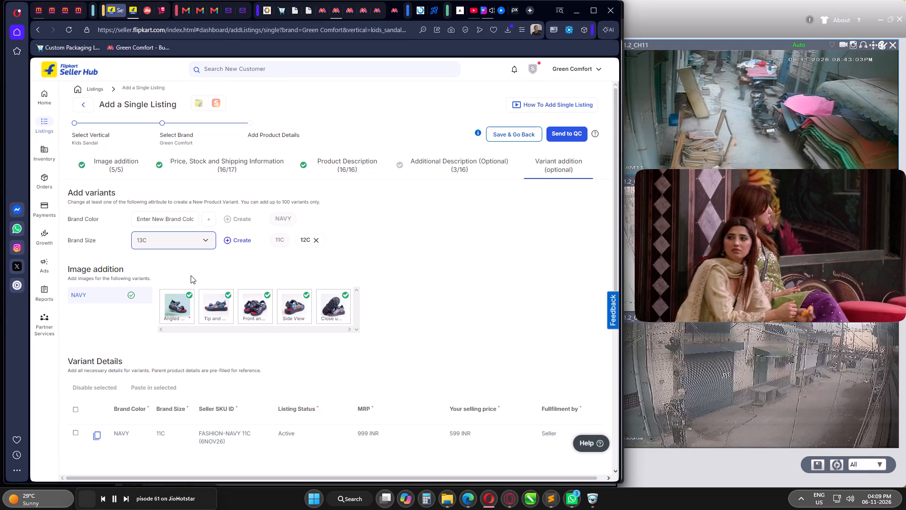
pyautogui.click(237, 238)
# Find brand size 1 UK by searching for 1 and add it as a variant.
pyautogui.click(175, 241)
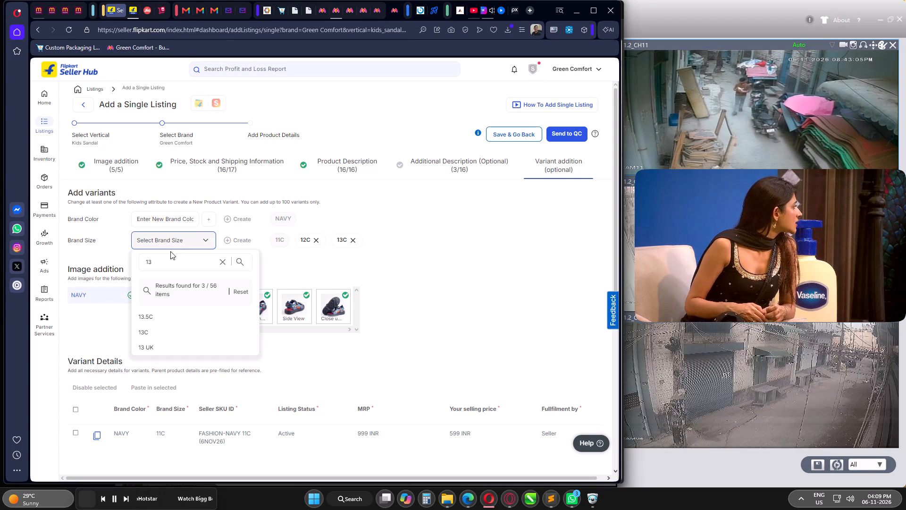
pyautogui.moveTo(156, 263); pyautogui.dragTo(143, 263)
pyautogui.press('1')
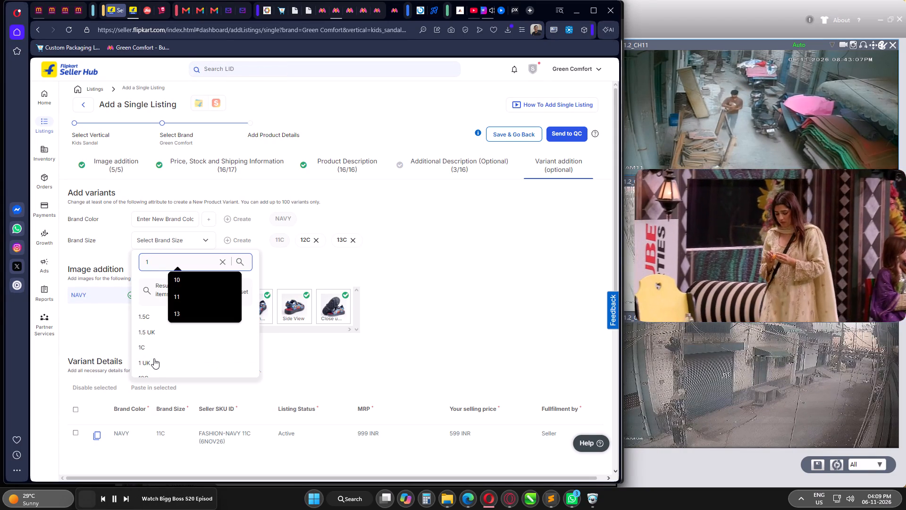
pyautogui.click(152, 363)
pyautogui.click(168, 239)
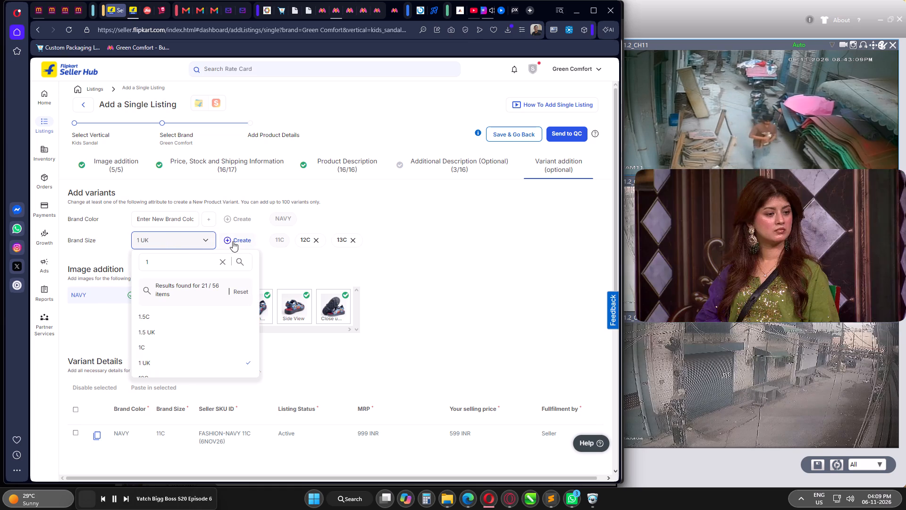
pyautogui.click(233, 240)
# Find brand size 2 UK by searching for 2 and add it as a variant.
pyautogui.click(181, 241)
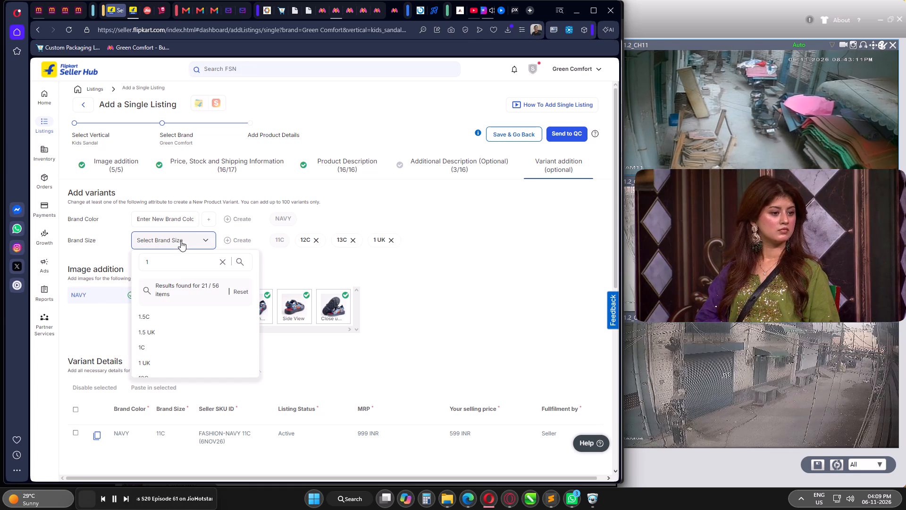
pyautogui.moveTo(160, 264); pyautogui.dragTo(135, 263)
pyautogui.press('2')
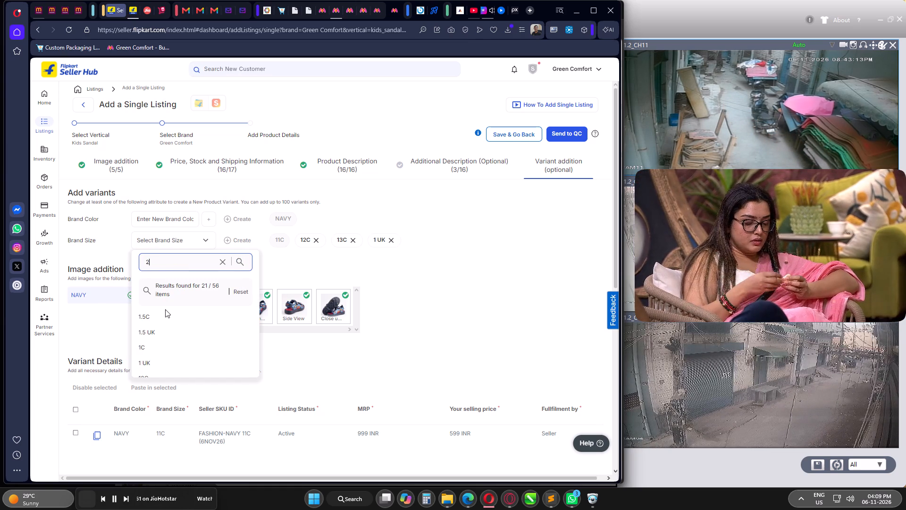
pyautogui.click(155, 362)
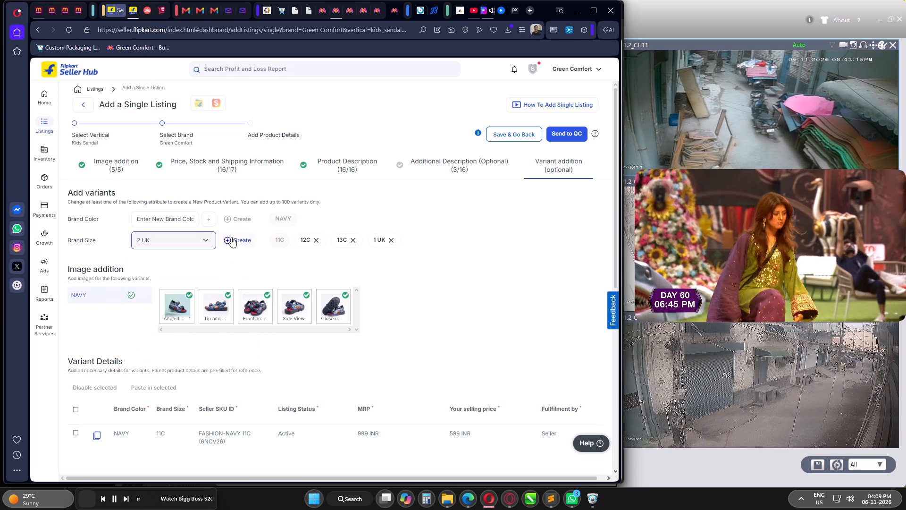
pyautogui.click(231, 237)
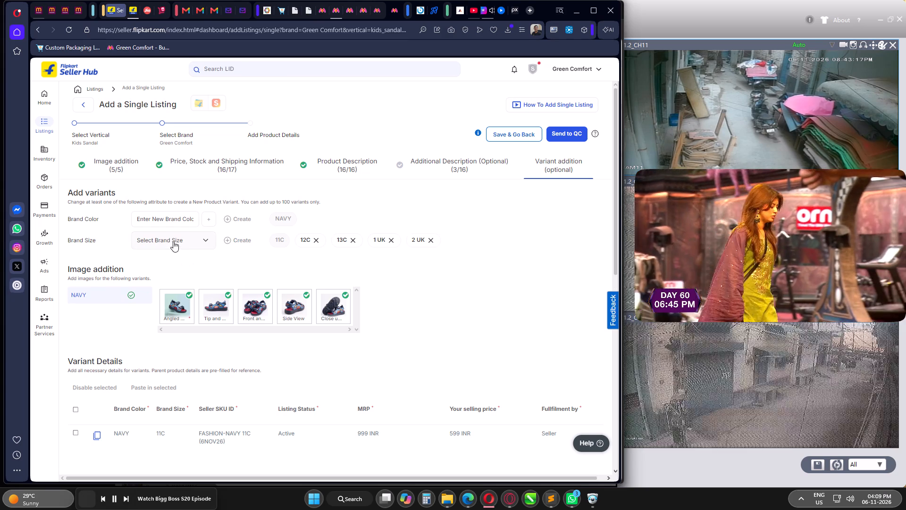
# Find brand size 3 UK by searching for 3 and add it as a variant.
pyautogui.click(173, 241)
pyautogui.moveTo(165, 268); pyautogui.dragTo(136, 263)
pyautogui.moveTo(152, 259); pyautogui.dragTo(144, 261)
pyautogui.press('3')
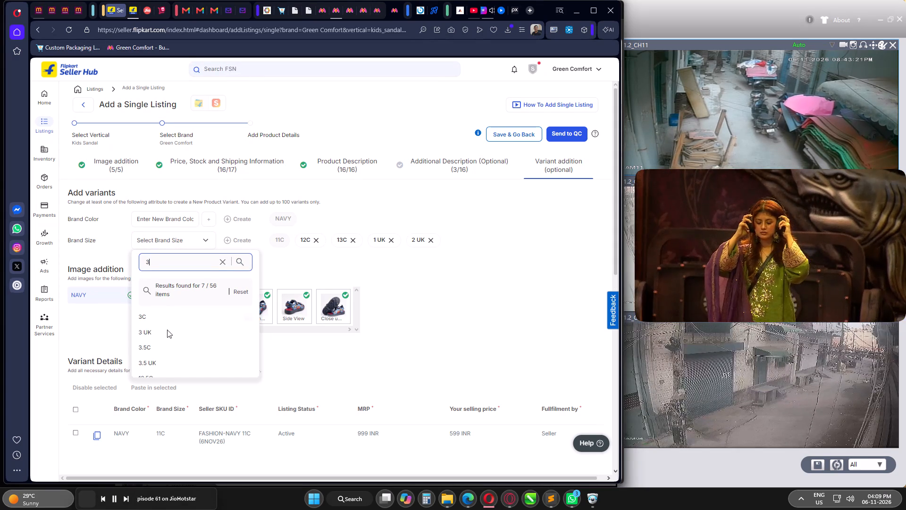
pyautogui.click(149, 330)
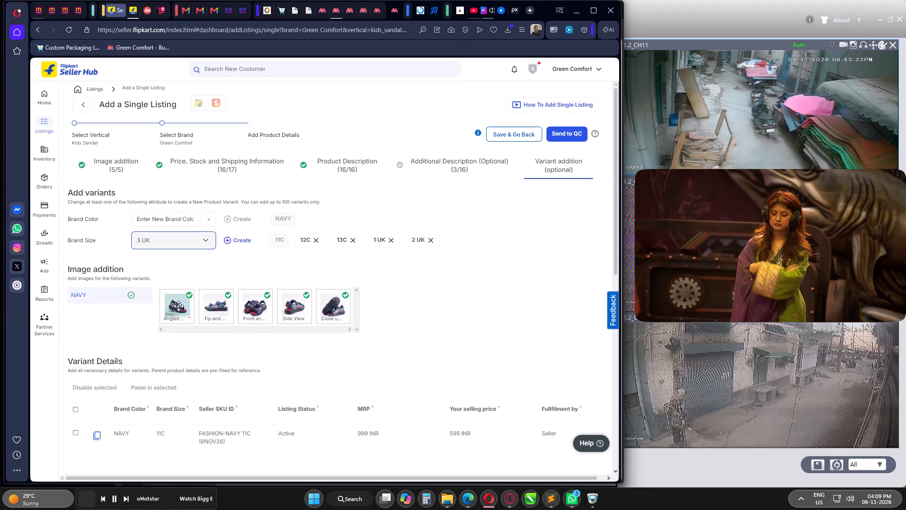
pyautogui.click(229, 241)
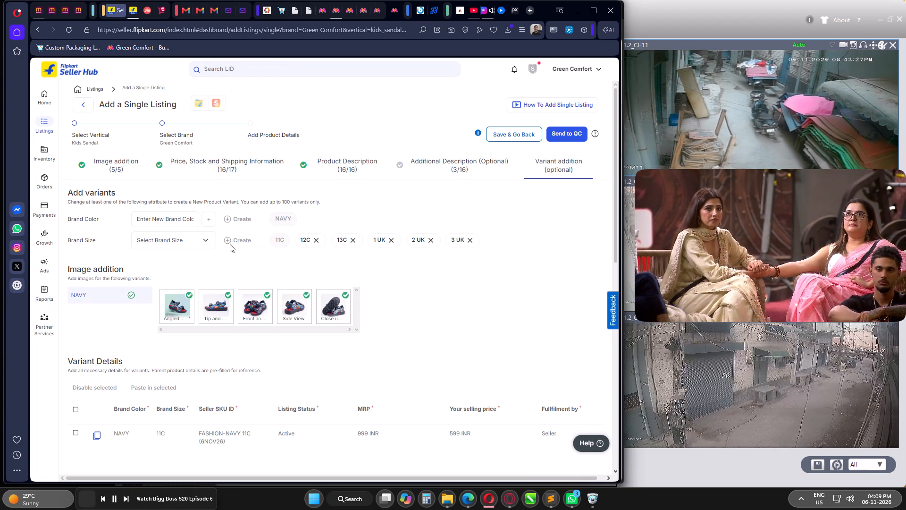
# Find brand size 4 UK by searching for 4 and add it as a variant.
pyautogui.click(178, 240)
pyautogui.moveTo(157, 262); pyautogui.dragTo(143, 262)
pyautogui.press('4')
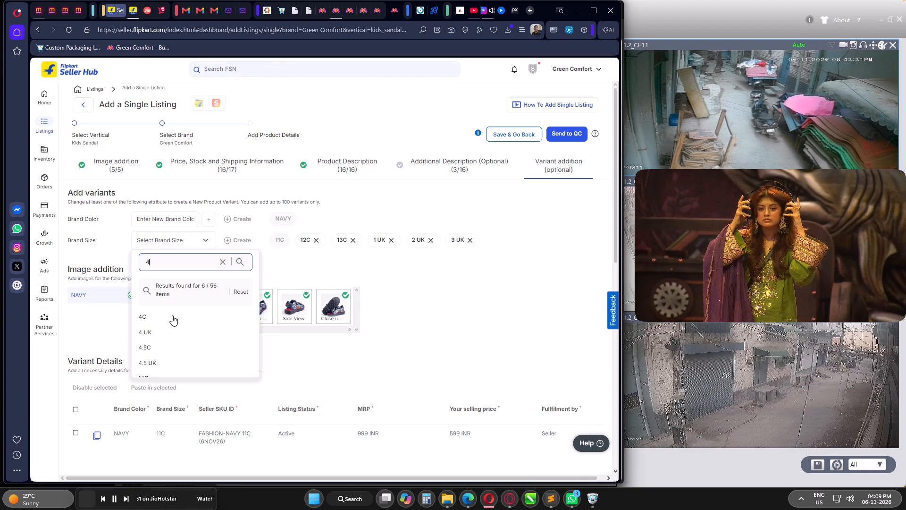
pyautogui.click(157, 332)
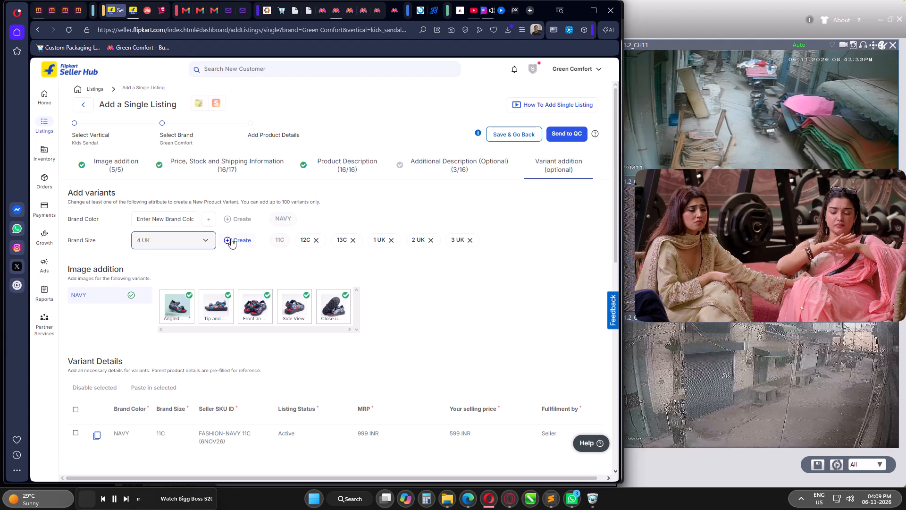
pyautogui.click(231, 238)
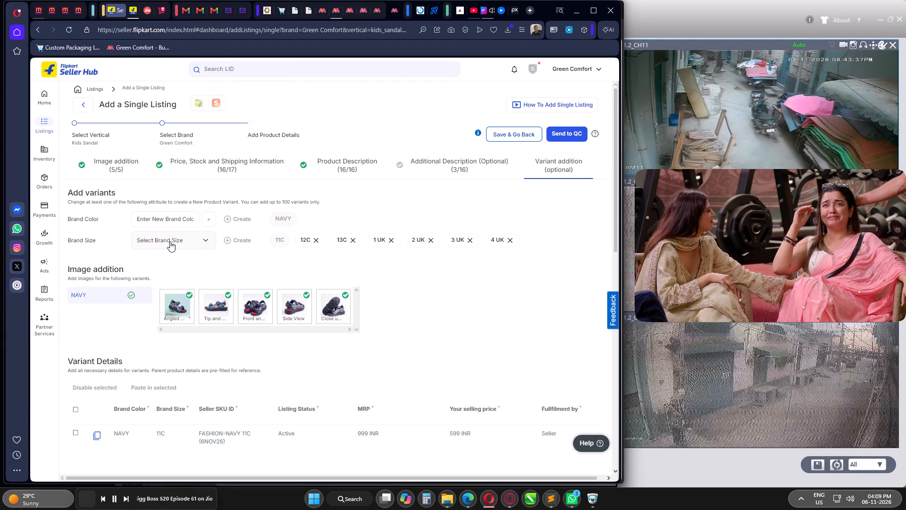
# Find brand size 5 UK by searching for 5 and add it as a variant.
pyautogui.click(170, 241)
pyautogui.moveTo(153, 265); pyautogui.dragTo(143, 263)
pyautogui.press('5')
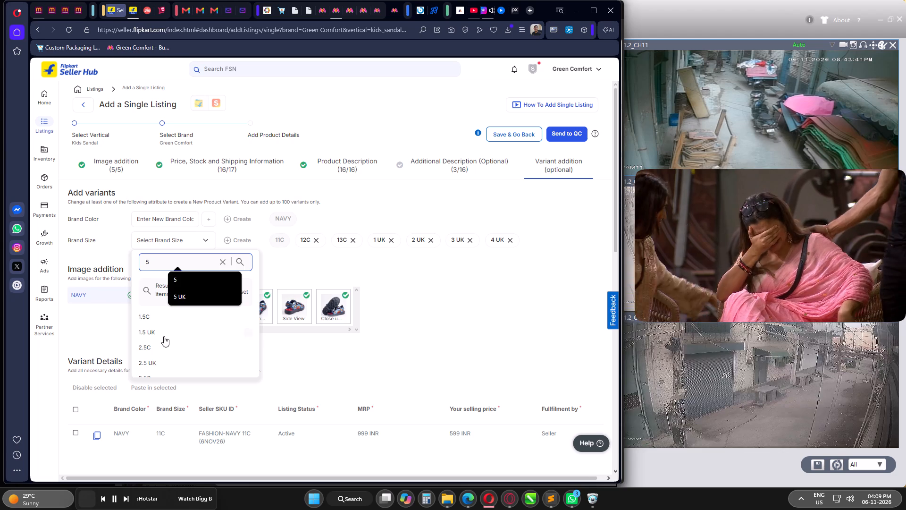
pyautogui.scroll(-3, 164, 336)
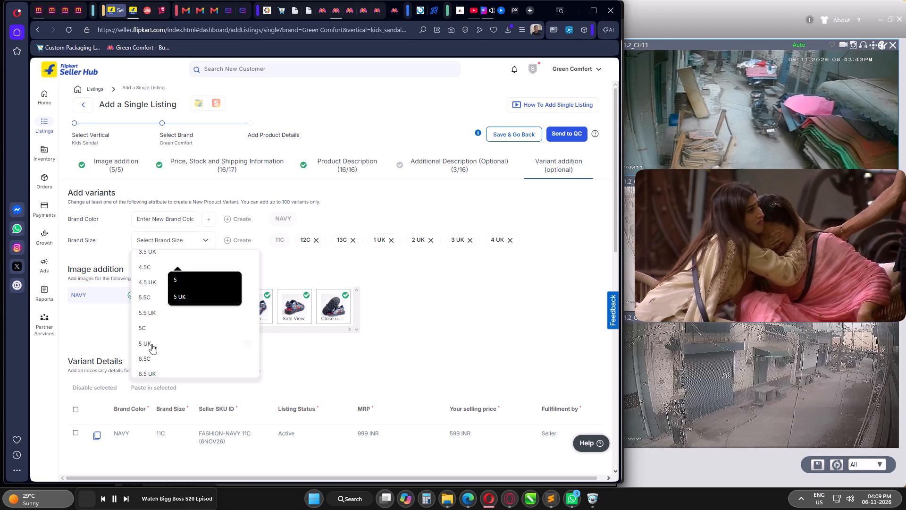
pyautogui.click(151, 344)
pyautogui.click(232, 238)
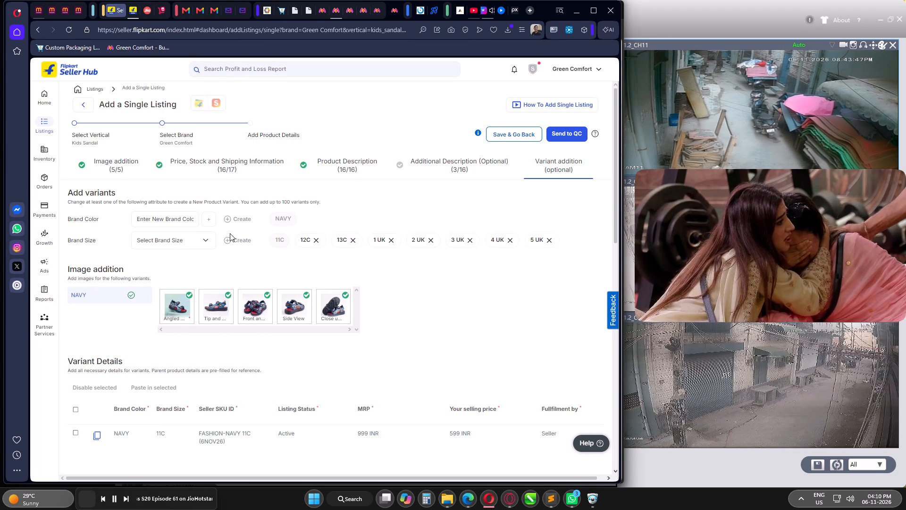
# Copy the details of the navy 11C variant and paste them into all the newly added size variants.
pyautogui.scroll(-1, 221, 255)
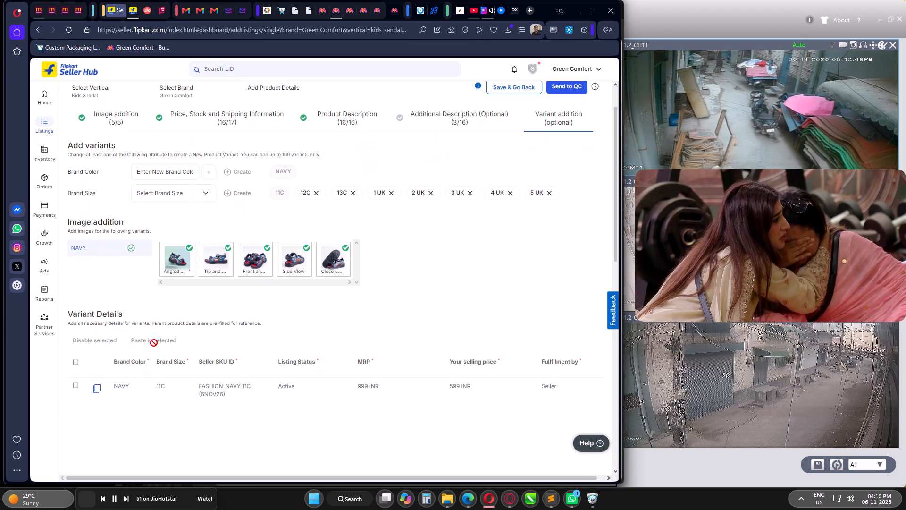
pyautogui.click(96, 389)
pyautogui.scroll(-3, 182, 289)
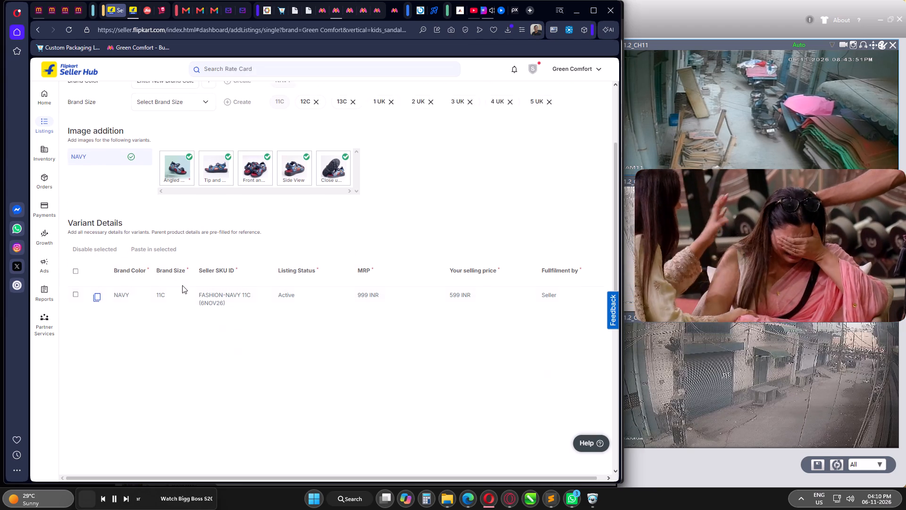
pyautogui.scroll(-1, 182, 285)
pyautogui.click(73, 173)
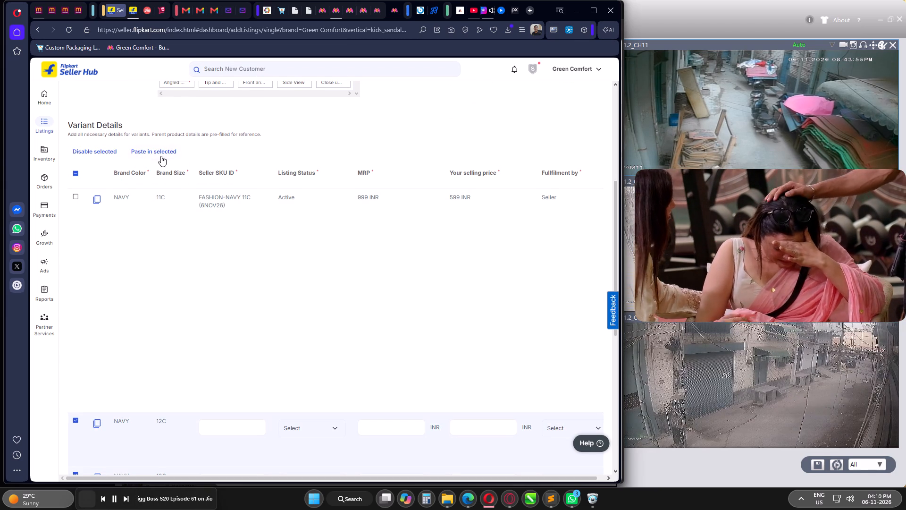
pyautogui.click(159, 151)
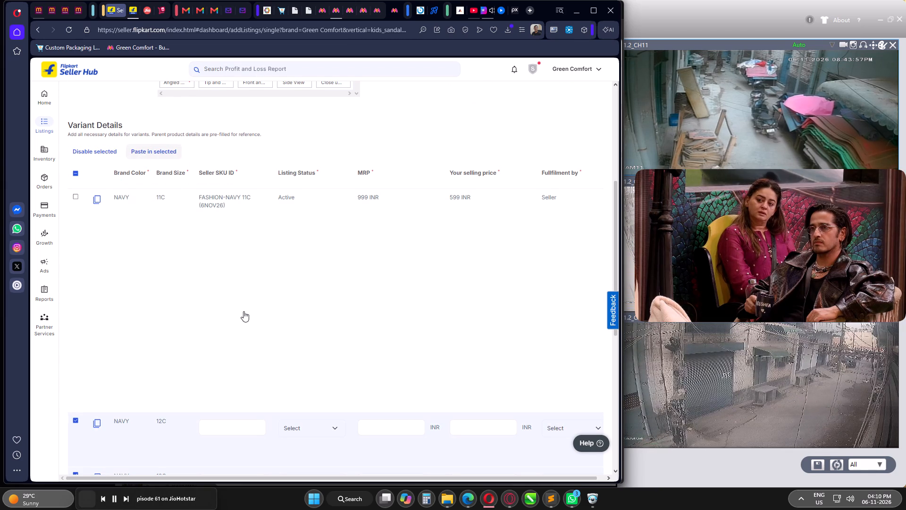
# Change the size code in the seller SKU IDs to 12C for the 12C variant and 13C for the 13C variant.
pyautogui.scroll(-4, 250, 257)
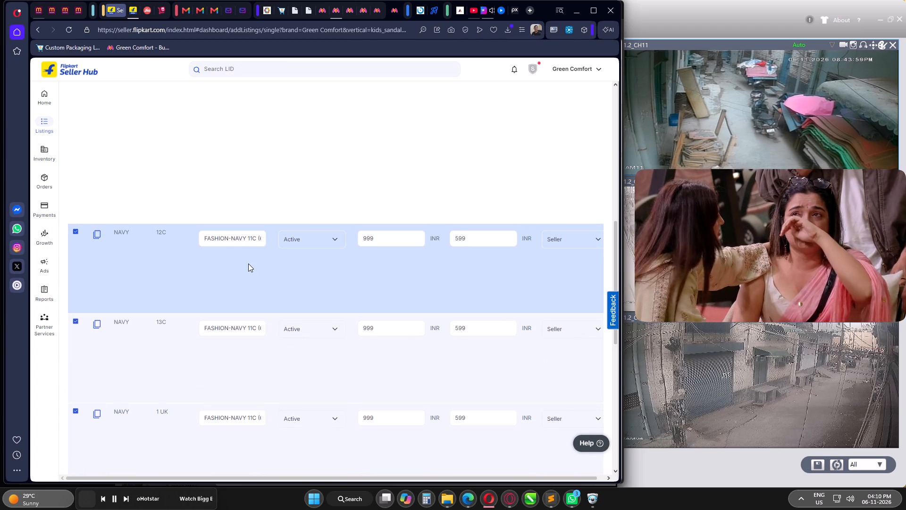
pyautogui.scroll(3, 273, 293)
pyautogui.scroll(-3, 272, 291)
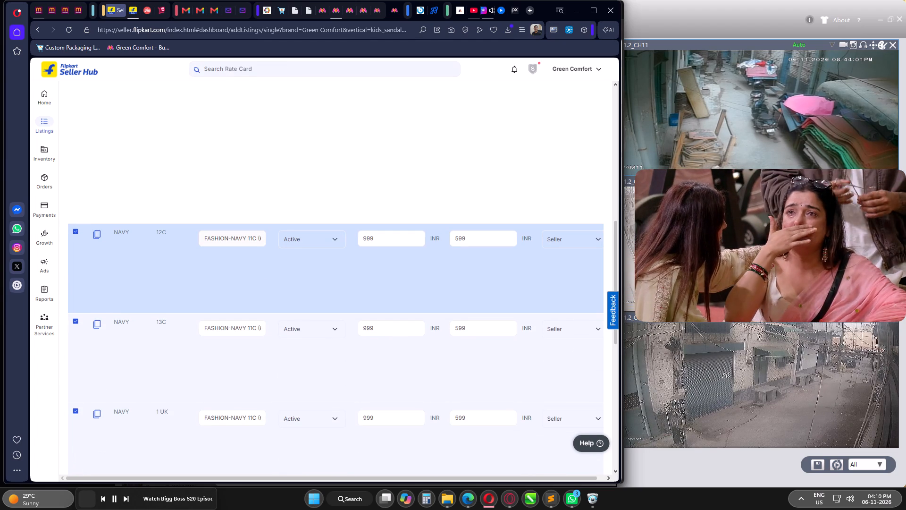
pyautogui.click(252, 238)
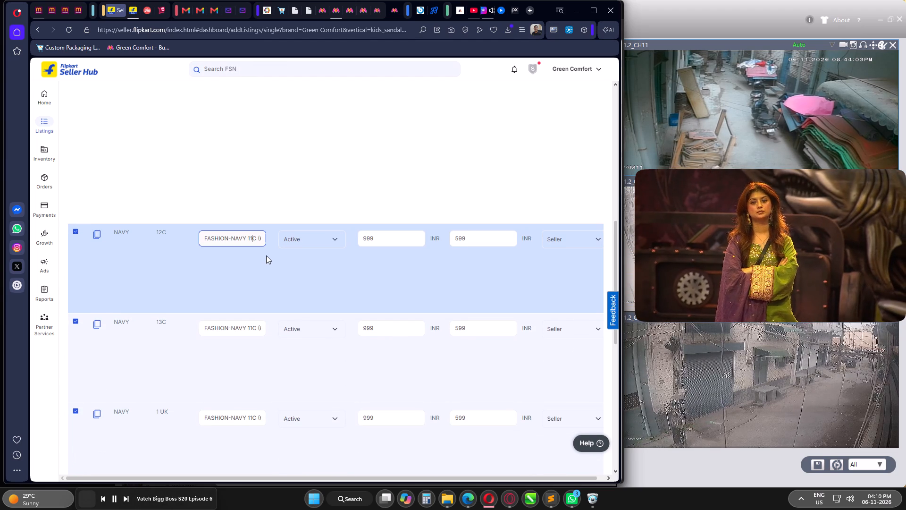
pyautogui.press('BackSpace')
pyautogui.press('2')
pyautogui.click(252, 329)
pyautogui.press('BackSpace')
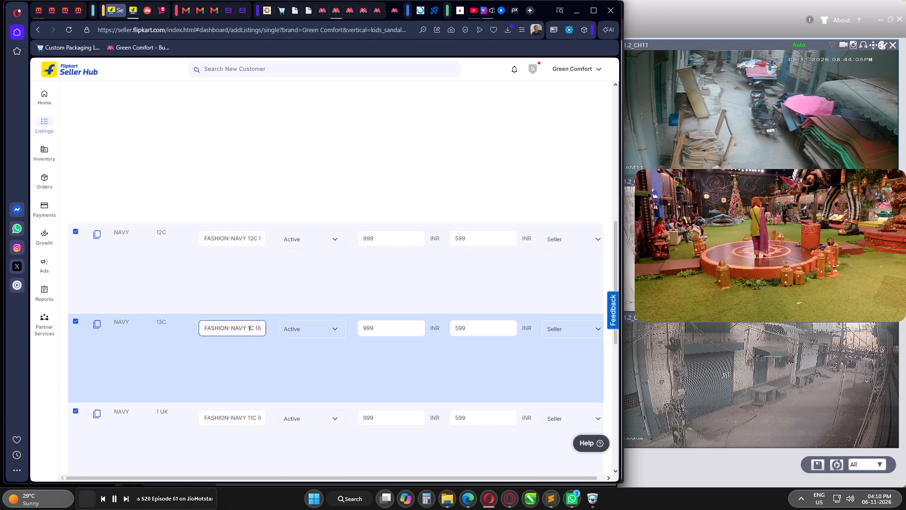
pyautogui.press('3')
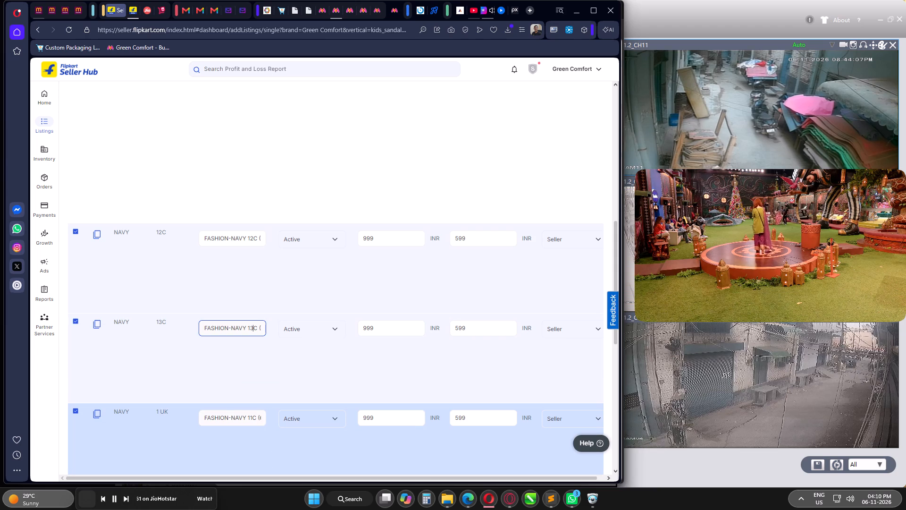
# Change the size code in the 1 UK variant's seller SKU ID to 1, keeping the rest of the ID.
pyautogui.click(256, 417)
pyautogui.press('BackSpace')
pyautogui.press('BackSpace')
# Change the size code in the seller SKU IDs to 2 for the 2 UK variant and 3 for the 3 UK variant.
pyautogui.scroll(-4, 295, 319)
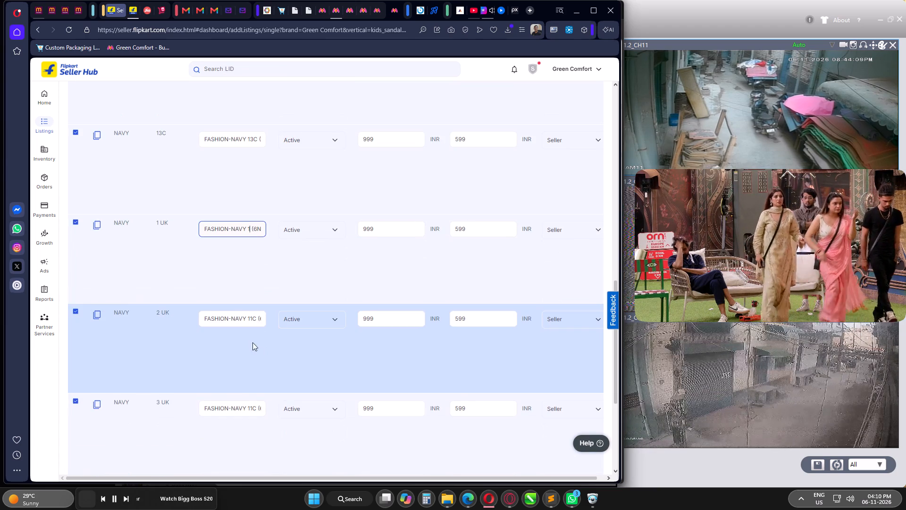
pyautogui.click(255, 318)
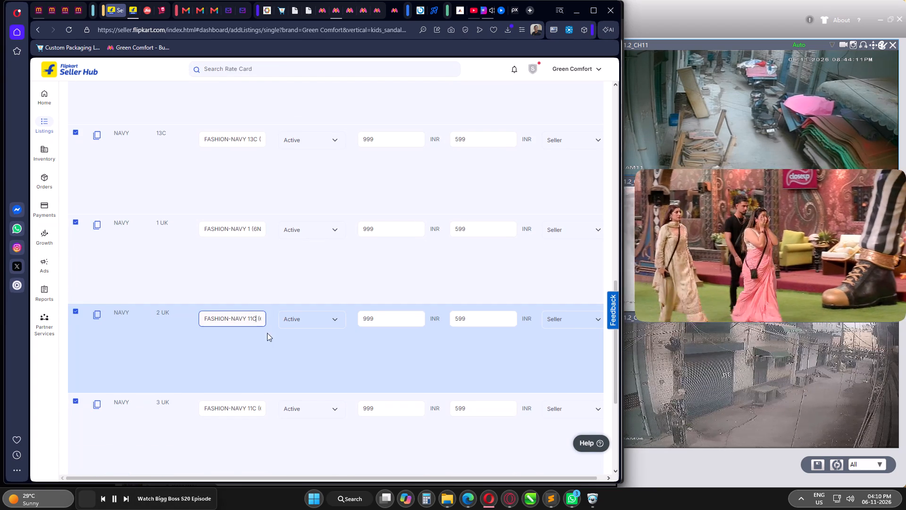
pyautogui.press('BackSpace')
pyautogui.press('BackSpace')
pyautogui.press('BackSpace')
pyautogui.press('2')
pyautogui.scroll(-2, 271, 309)
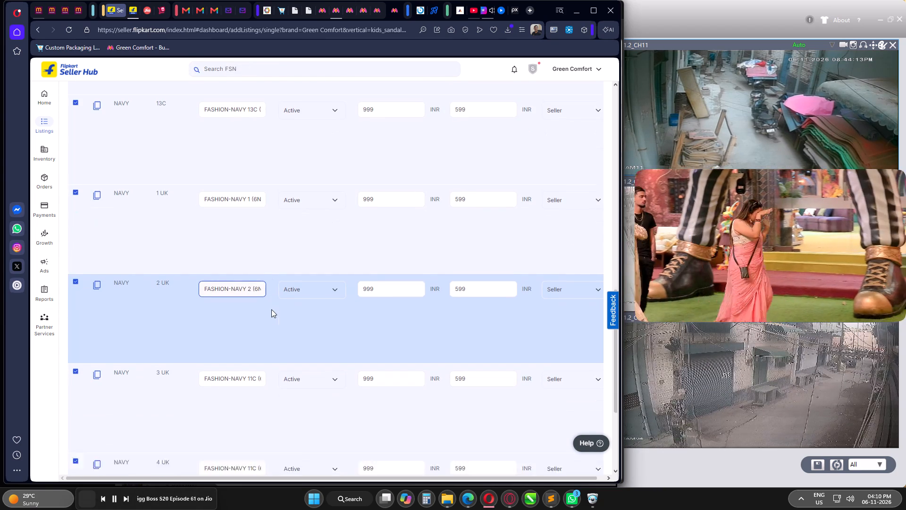
pyautogui.click(256, 314)
pyautogui.press('BackSpace')
pyautogui.press('BackSpace')
pyautogui.press('BackSpace')
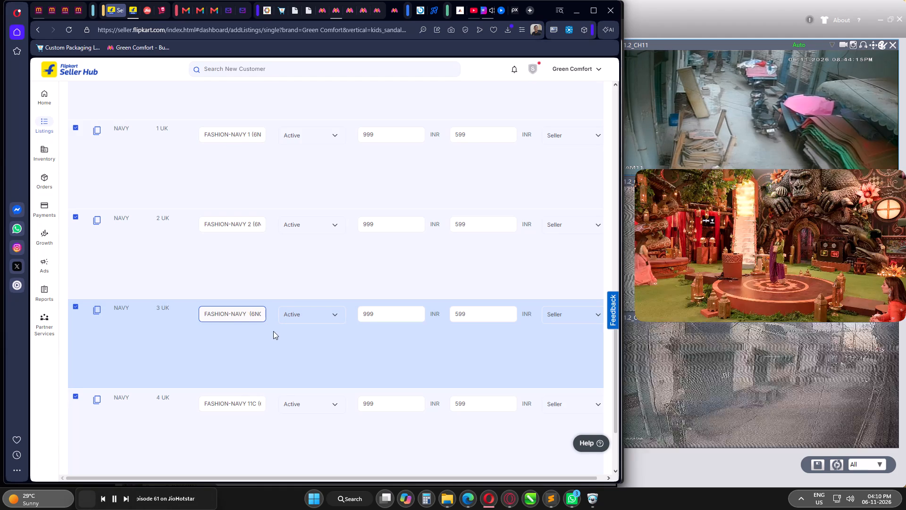
pyautogui.press('3')
# Change the size code in the seller SKU IDs to 4 for the 4 UK variant and 5 for the 5 UK variant.
pyautogui.scroll(-2, 279, 305)
pyautogui.click(255, 310)
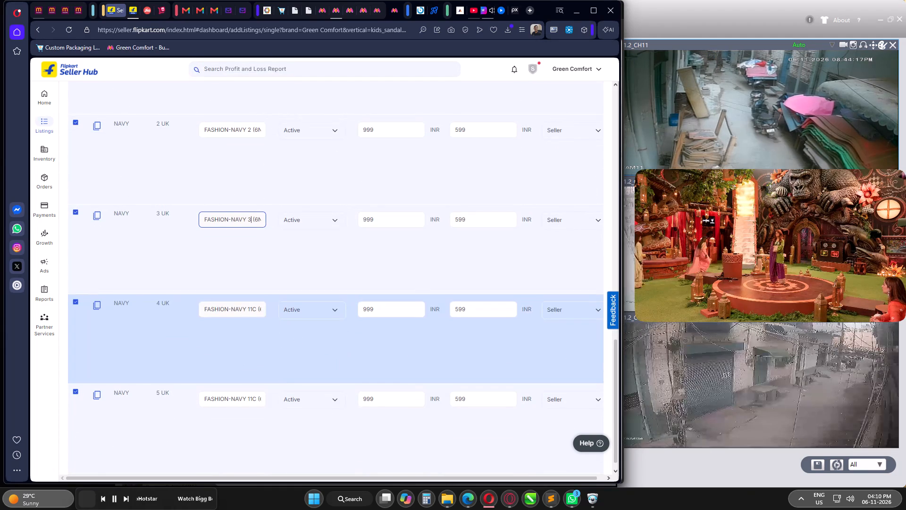
pyautogui.press('BackSpace')
pyautogui.press('BackSpace')
pyautogui.press('BackSpace')
pyautogui.press('4')
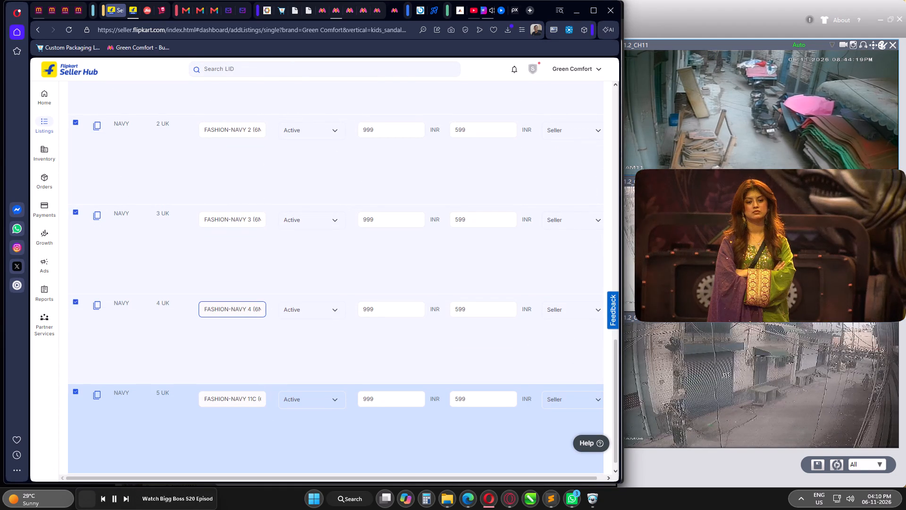
pyautogui.click(255, 399)
pyautogui.press('BackSpace')
pyautogui.press('BackSpace')
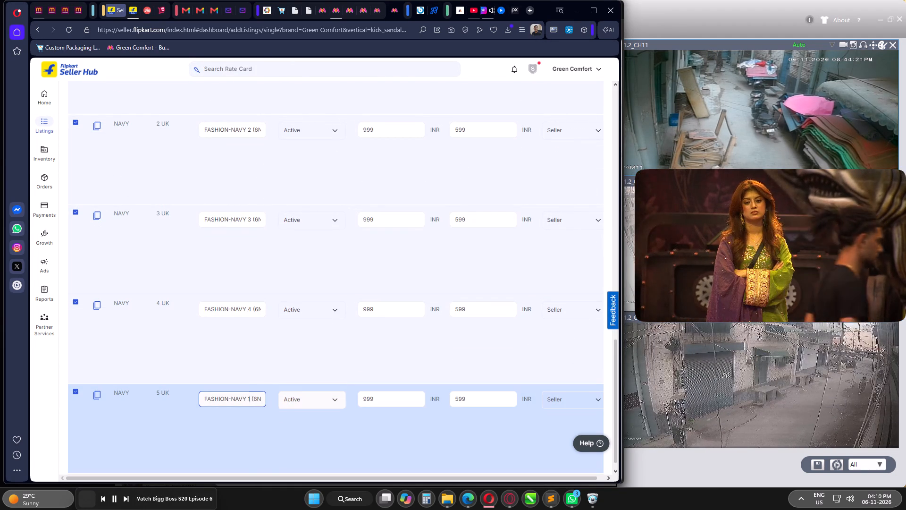
pyautogui.press('BackSpace')
pyautogui.press('5')
# Set the age group to 12-13 Years for the 5 UK variant and 11-12 Years for the 4 UK variant.
pyautogui.scroll(-3, 302, 342)
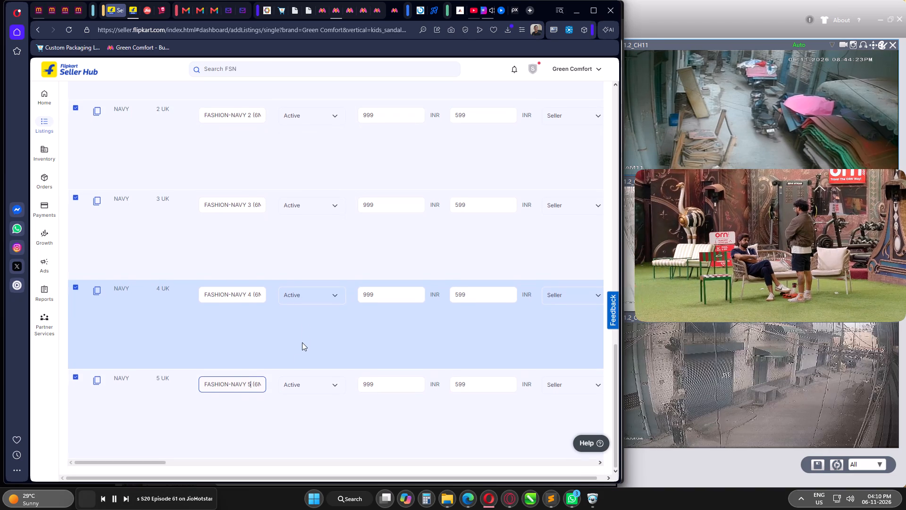
pyautogui.click(282, 433)
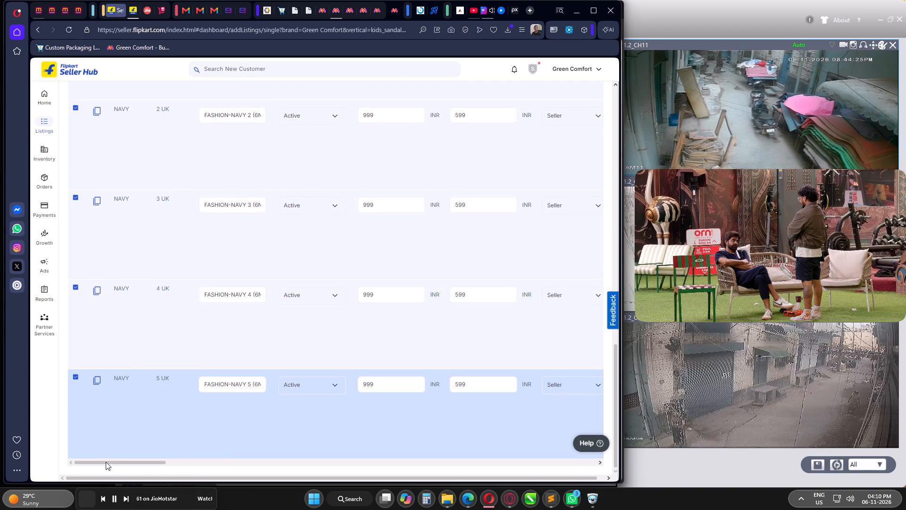
pyautogui.click(106, 462)
pyautogui.moveTo(105, 462); pyautogui.dragTo(109, 462)
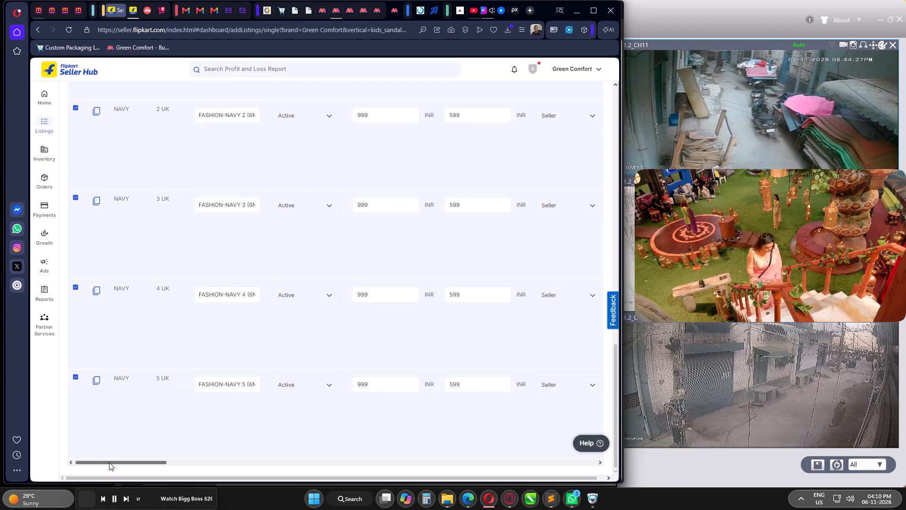
pyautogui.moveTo(109, 462); pyautogui.dragTo(569, 460)
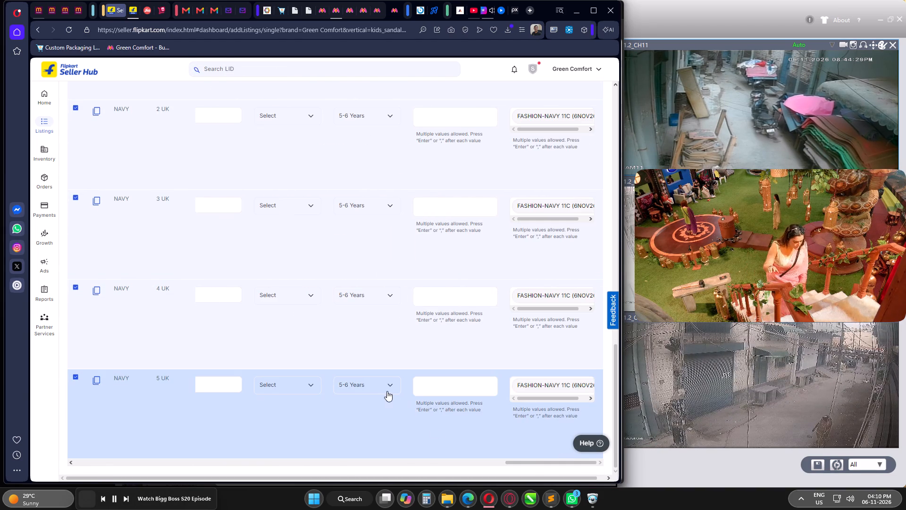
pyautogui.click(366, 384)
pyautogui.scroll(-13, 372, 447)
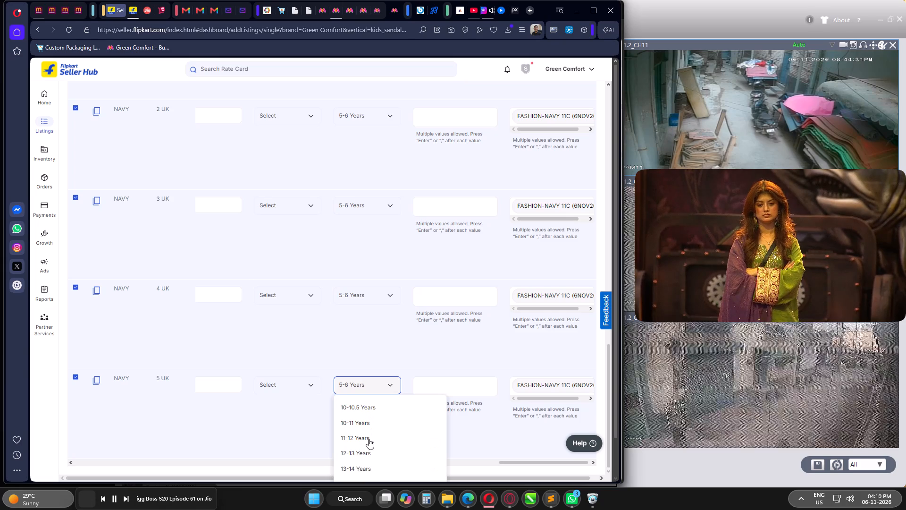
pyautogui.click(360, 455)
pyautogui.click(373, 297)
pyautogui.scroll(-5, 371, 371)
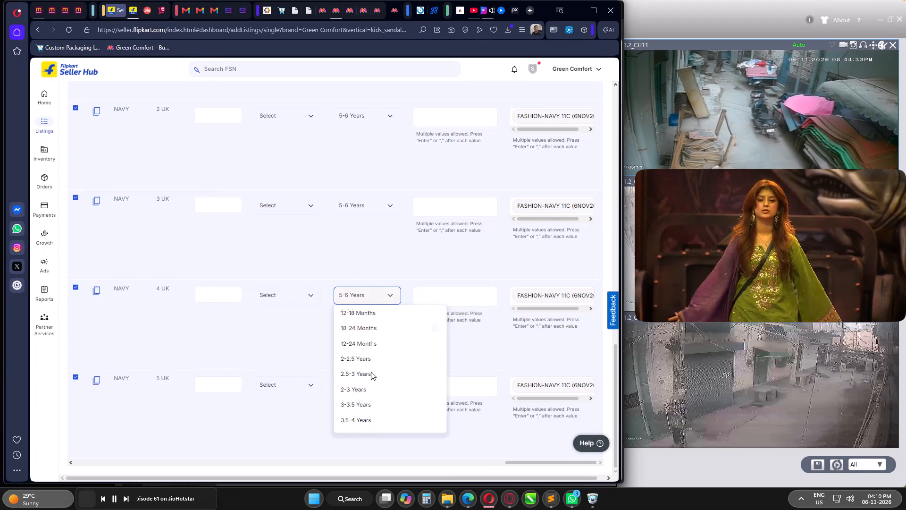
pyautogui.scroll(-7, 366, 383)
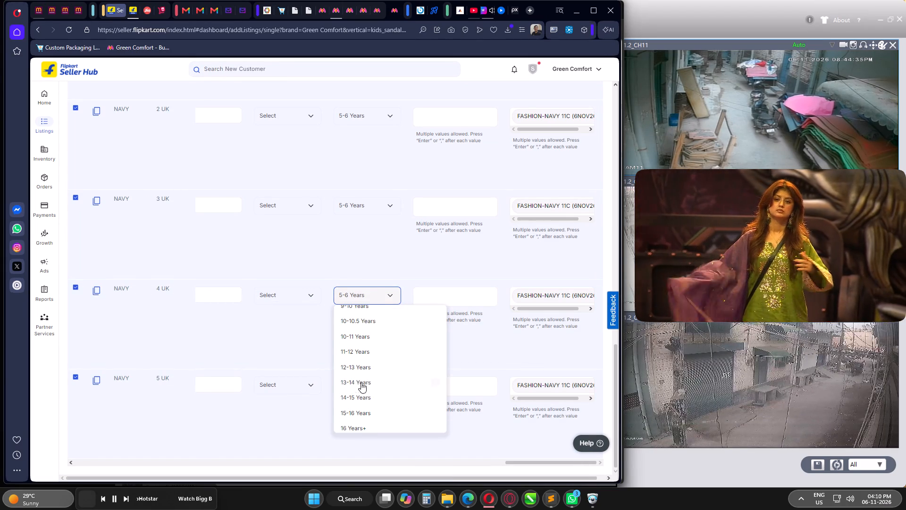
pyautogui.click(357, 352)
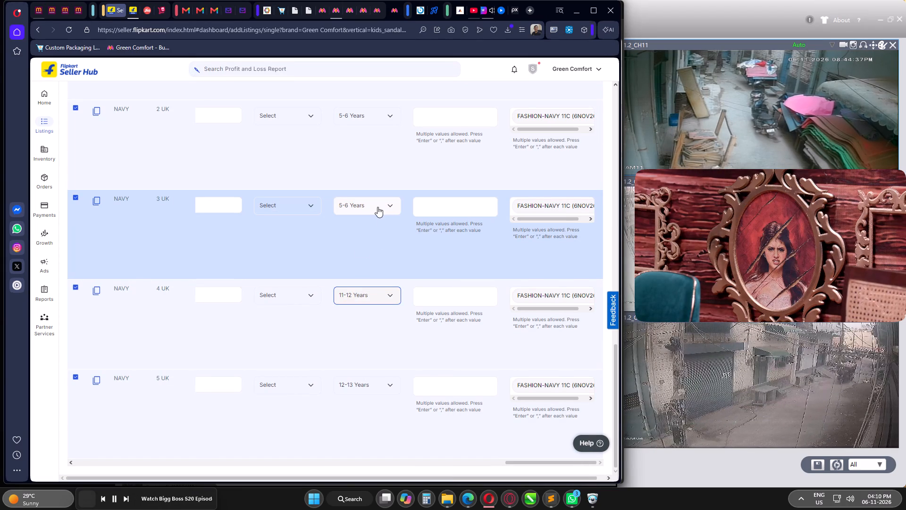
# Set the age group to 10-11 Years for the 3 UK variant and 9-10 Years for the 2 UK variant.
pyautogui.click(377, 207)
pyautogui.scroll(-9, 384, 252)
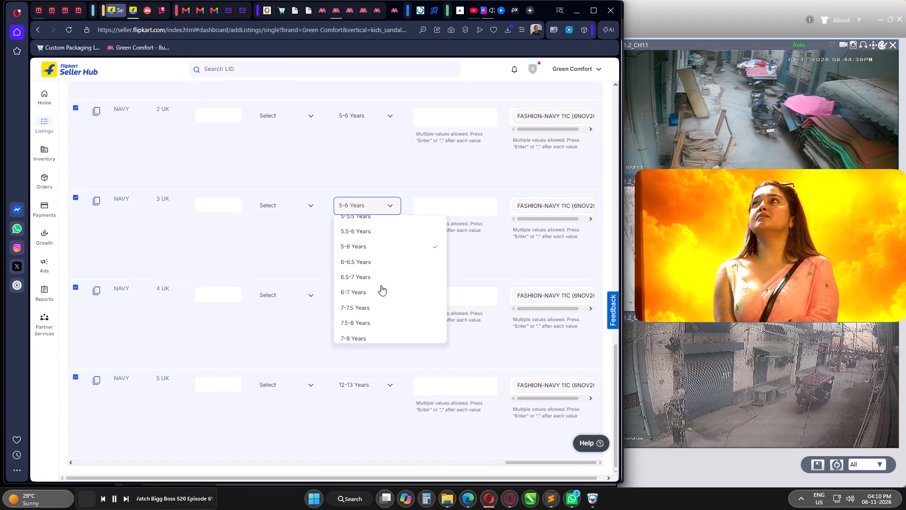
pyautogui.scroll(-2, 362, 297)
pyautogui.click(362, 295)
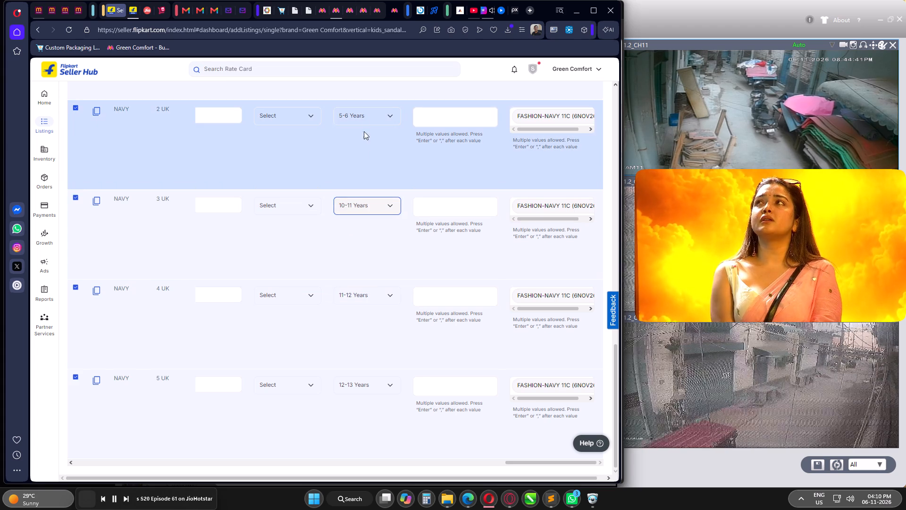
pyautogui.click(364, 118)
pyautogui.scroll(-8, 371, 171)
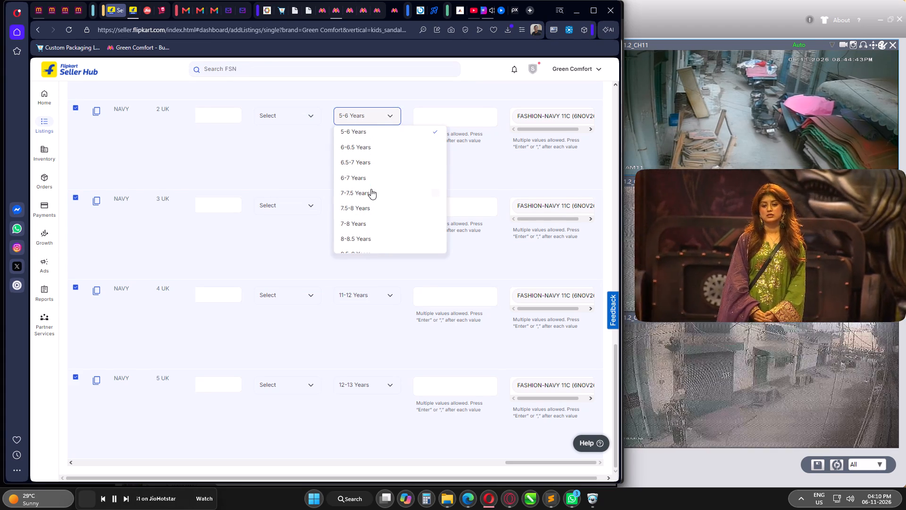
pyautogui.scroll(-2, 370, 196)
pyautogui.click(364, 222)
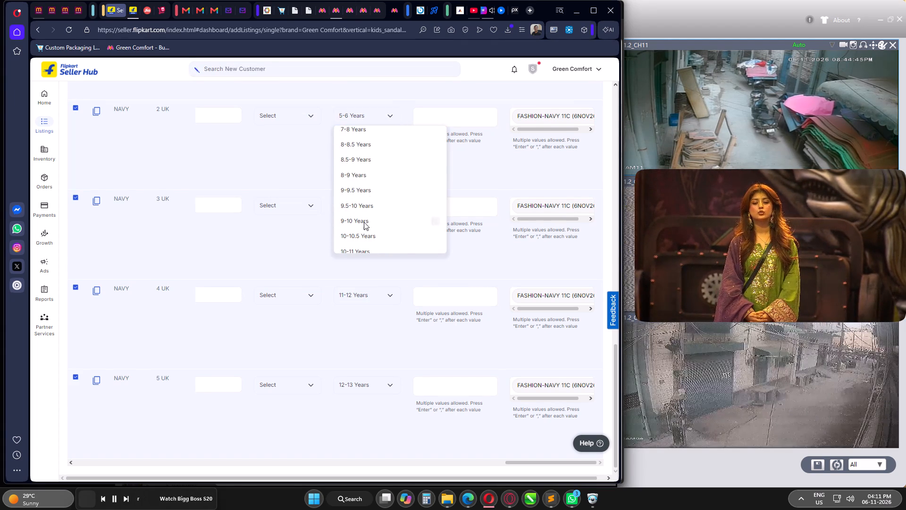
# Set the age group to 8-9 Years for the 1 UK variant and 7-8 Years for the 13C variant.
pyautogui.scroll(5, 406, 283)
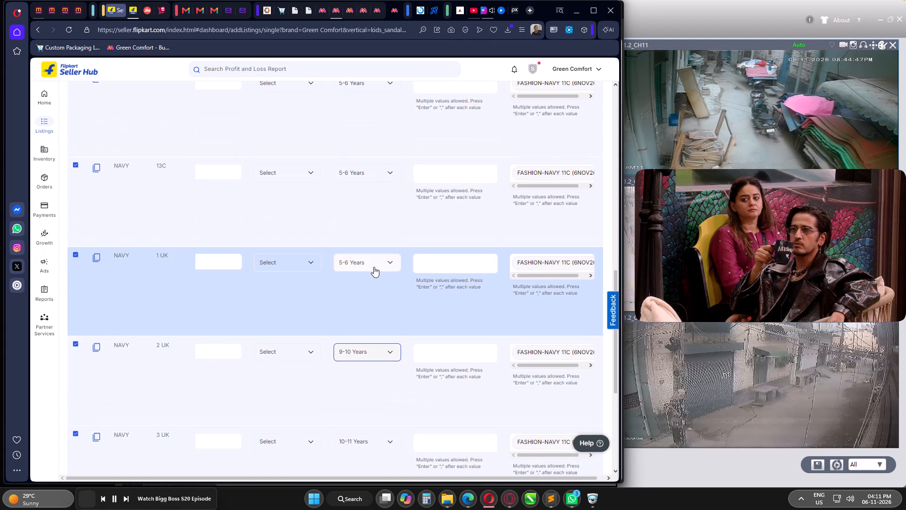
pyautogui.click(374, 267)
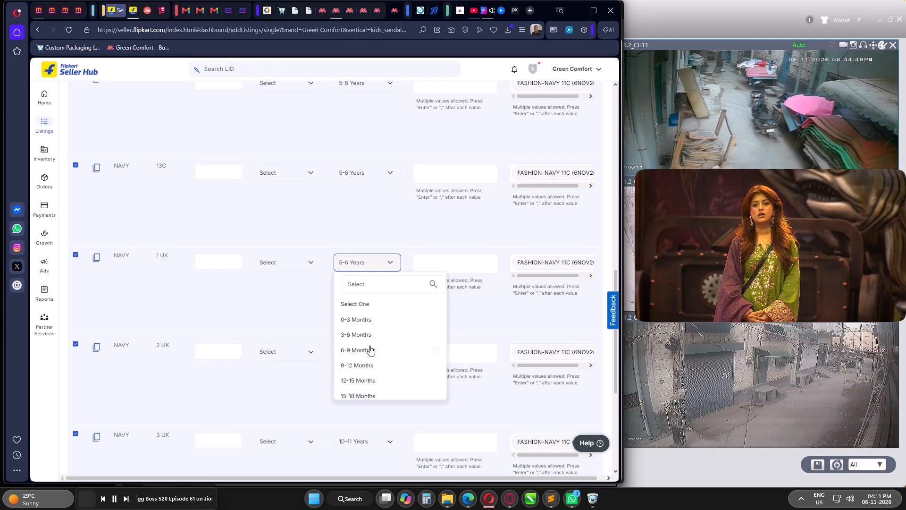
pyautogui.scroll(-8, 369, 346)
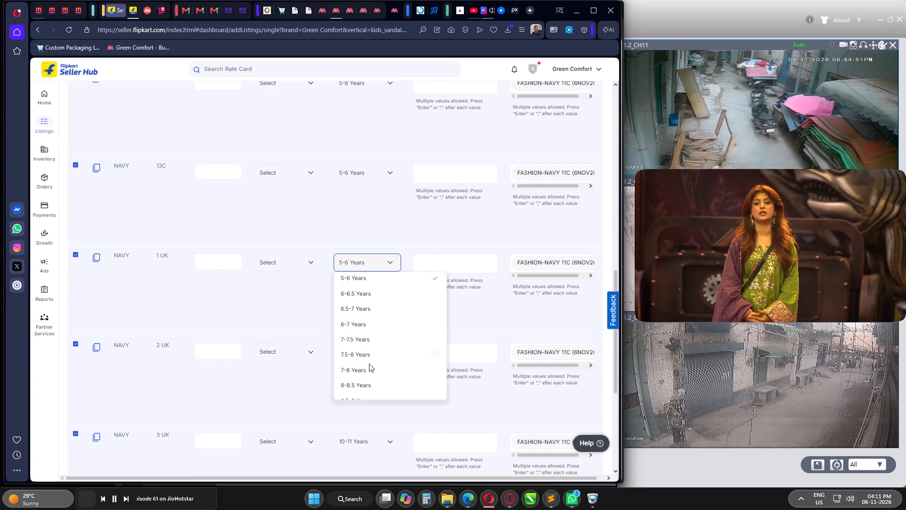
pyautogui.scroll(-1, 359, 356)
pyautogui.click(365, 368)
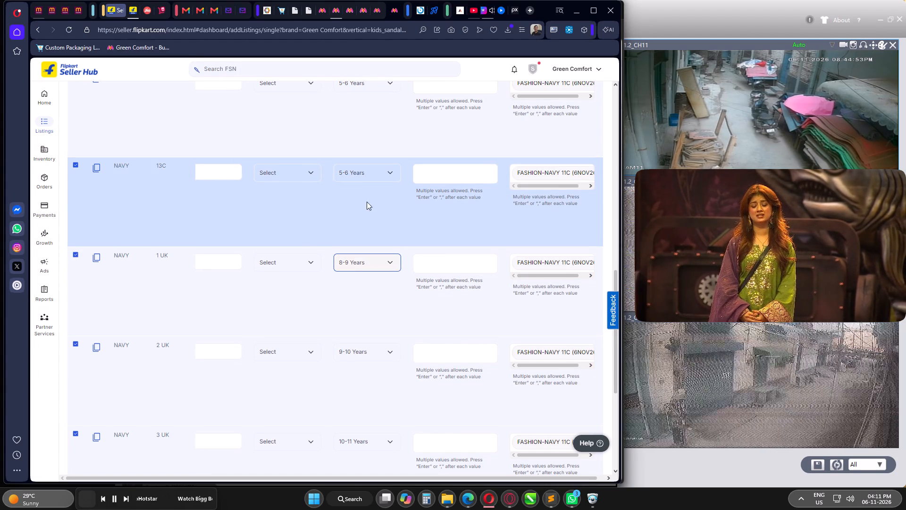
pyautogui.click(370, 177)
pyautogui.scroll(-4, 374, 239)
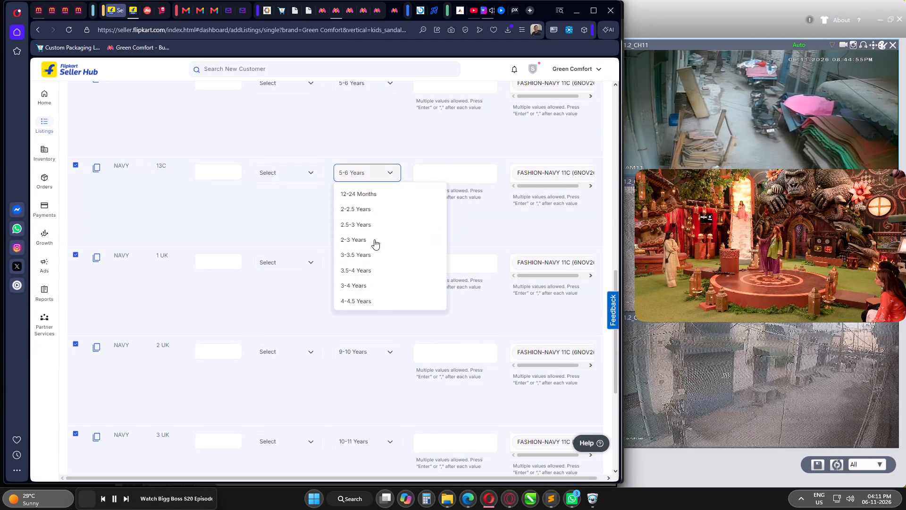
pyautogui.scroll(-5, 374, 239)
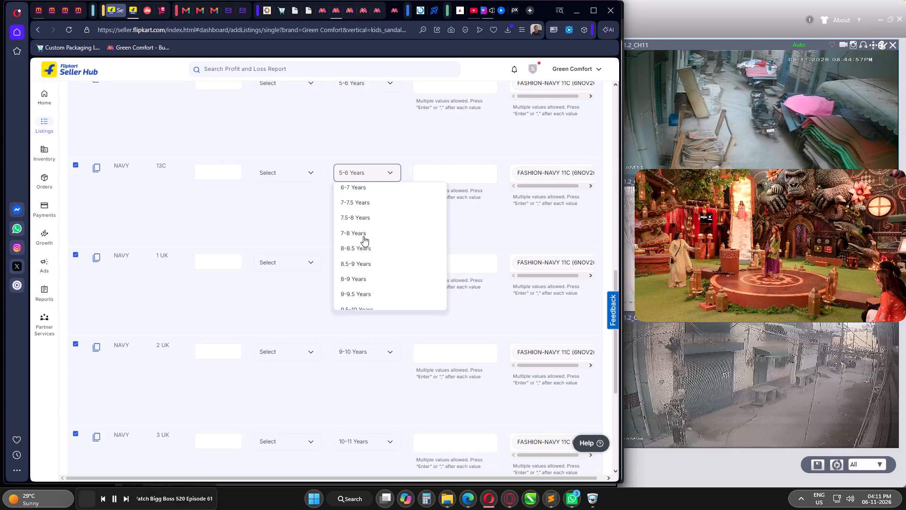
pyautogui.click(363, 232)
# Set the age group to 6-7 Years for the 12C variant.
pyautogui.scroll(2, 391, 317)
pyautogui.click(356, 183)
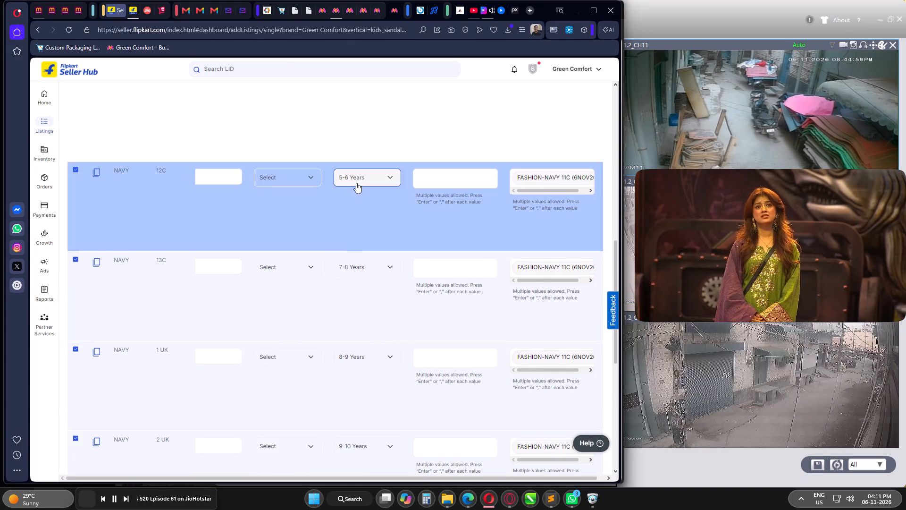
pyautogui.scroll(-7, 360, 238)
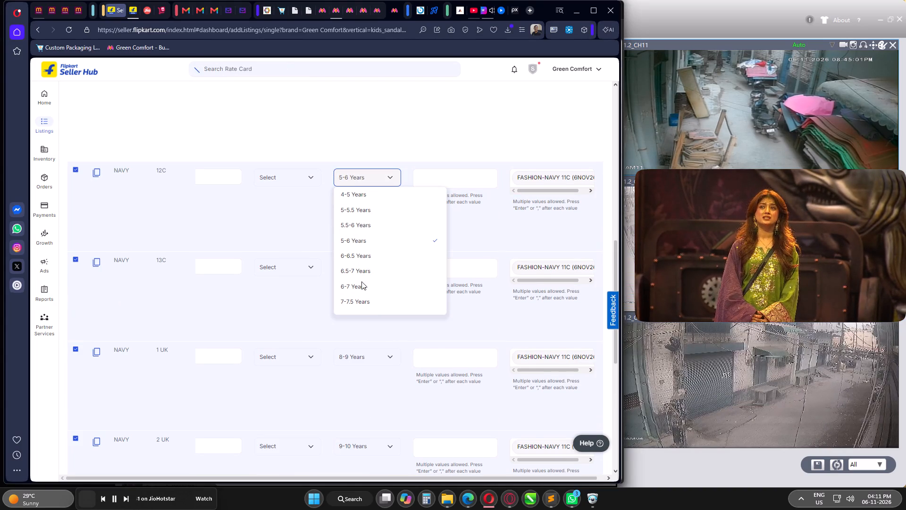
pyautogui.click(357, 284)
# Review the age groups of all navy size variants from 11C to 5 UK and check their remaining detail columns.
pyautogui.scroll(3, 372, 217)
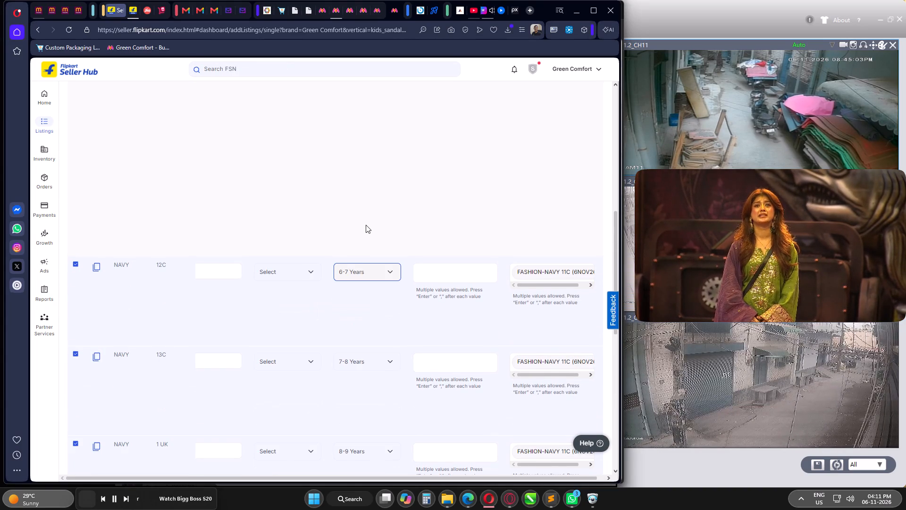
pyautogui.scroll(3, 366, 225)
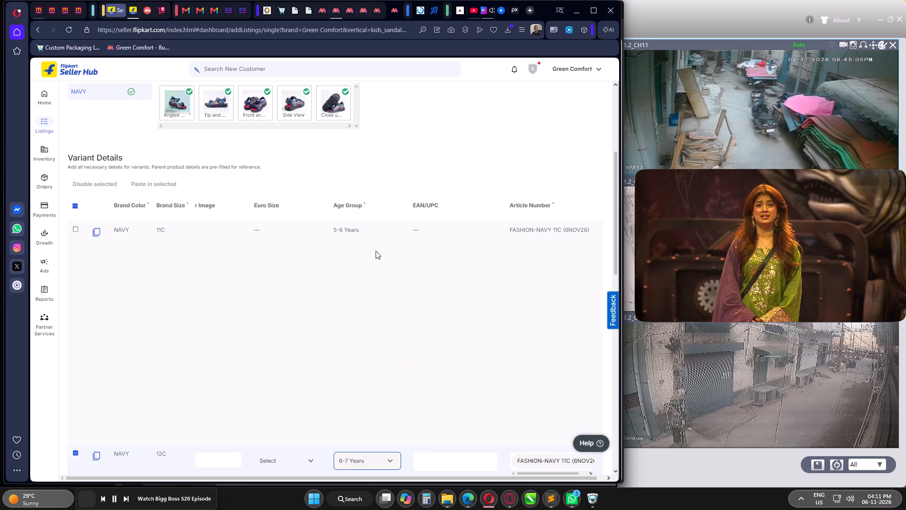
pyautogui.scroll(-5, 370, 253)
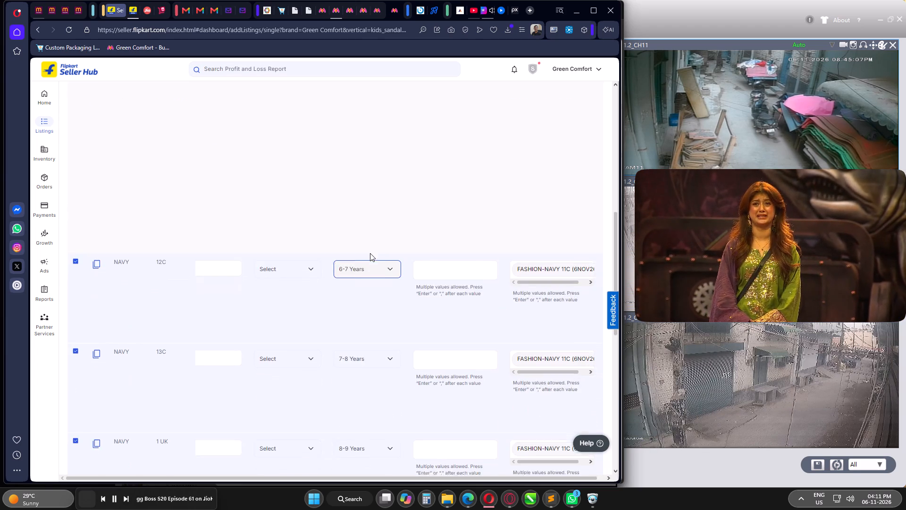
pyautogui.scroll(-3, 370, 253)
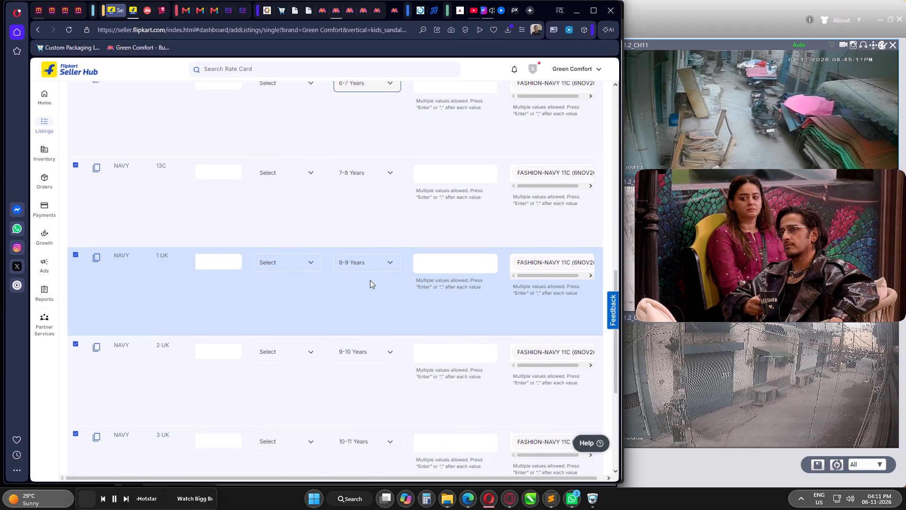
pyautogui.scroll(-2, 371, 279)
pyautogui.scroll(-6, 386, 320)
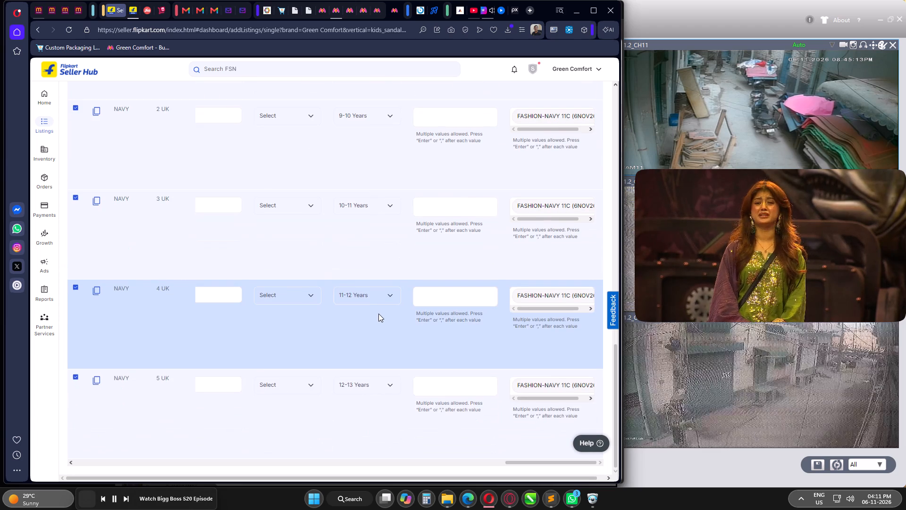
pyautogui.scroll(-4, 378, 314)
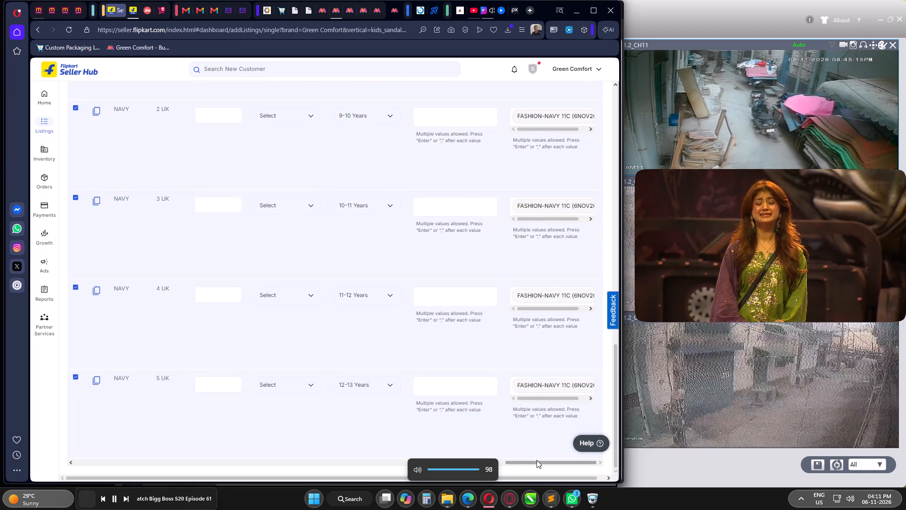
pyautogui.moveTo(537, 460); pyautogui.dragTo(442, 461)
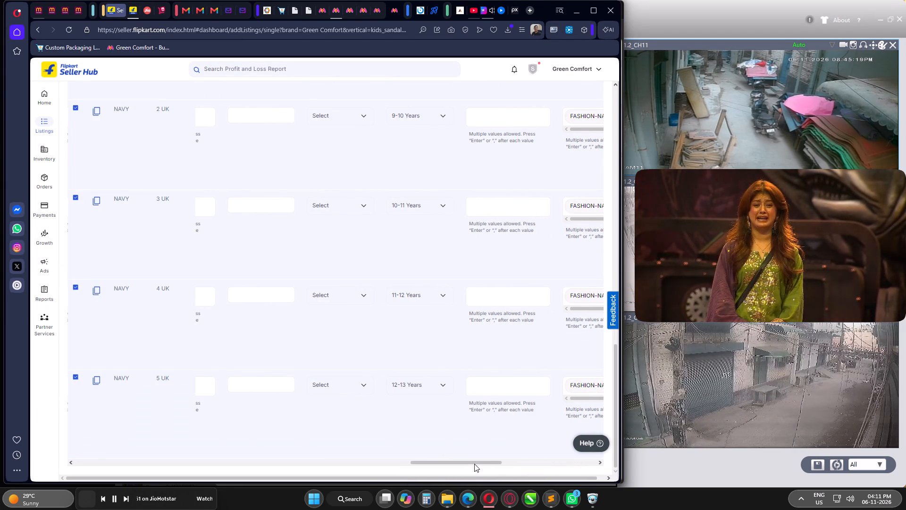
pyautogui.moveTo(474, 464); pyautogui.dragTo(437, 463)
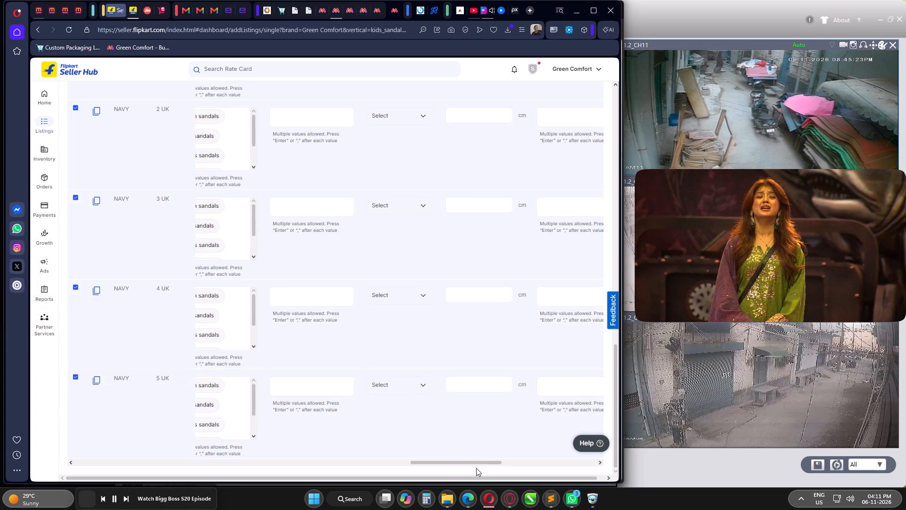
# Set the package weight to .35 for the navy 5 UK, 4 UK, 3 UK and 2 UK variants.
pyautogui.moveTo(476, 464); pyautogui.dragTo(401, 462)
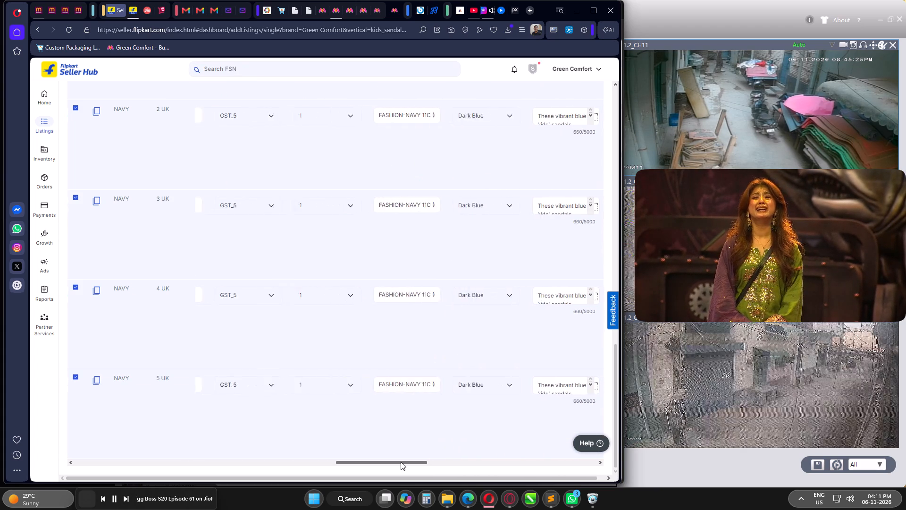
pyautogui.moveTo(401, 462); pyautogui.dragTo(337, 464)
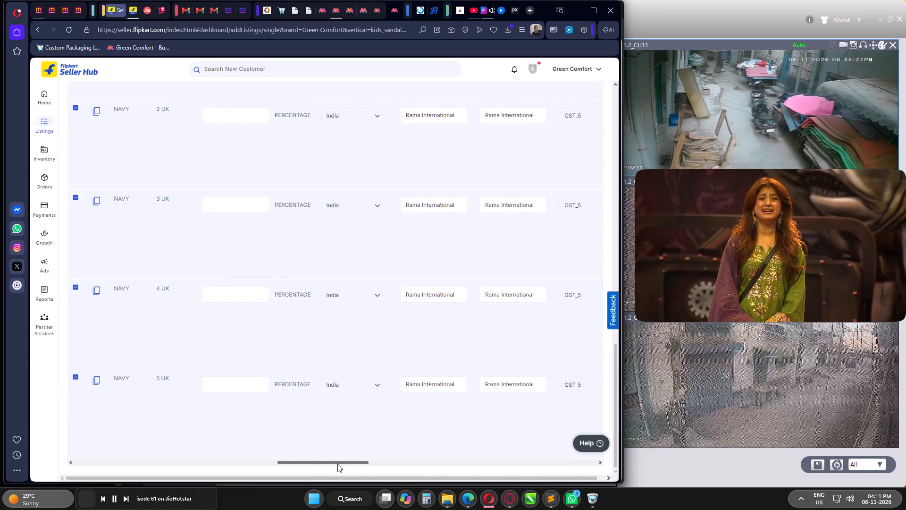
pyautogui.moveTo(337, 464); pyautogui.dragTo(256, 459)
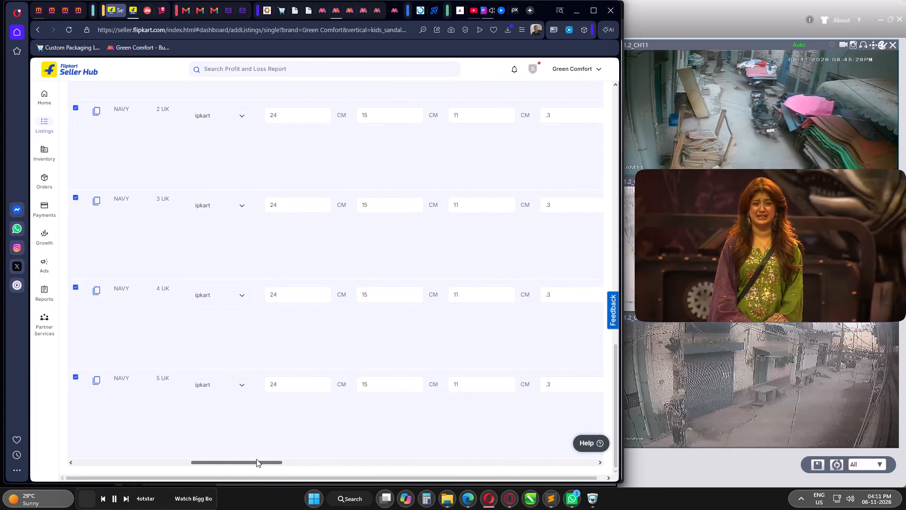
pyautogui.moveTo(256, 459); pyautogui.dragTo(255, 459)
pyautogui.click(569, 385)
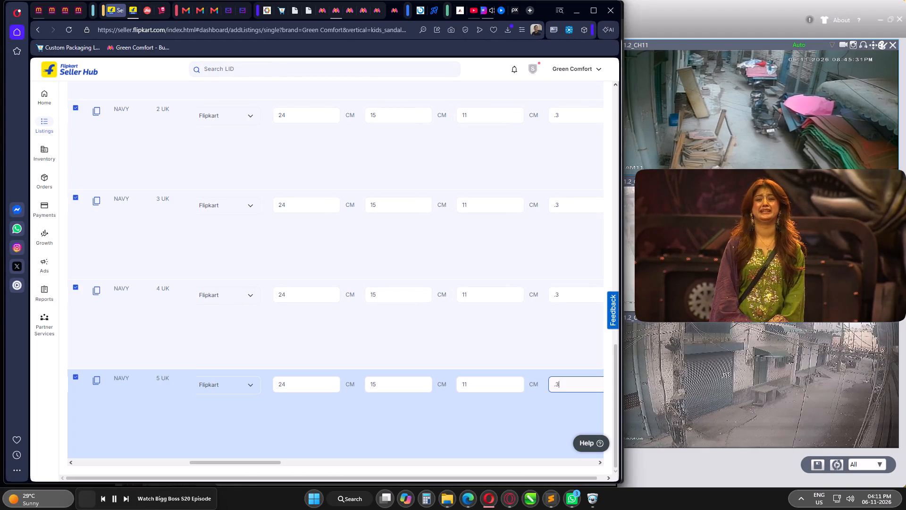
pyautogui.press('5')
pyautogui.click(571, 296)
pyautogui.press('5')
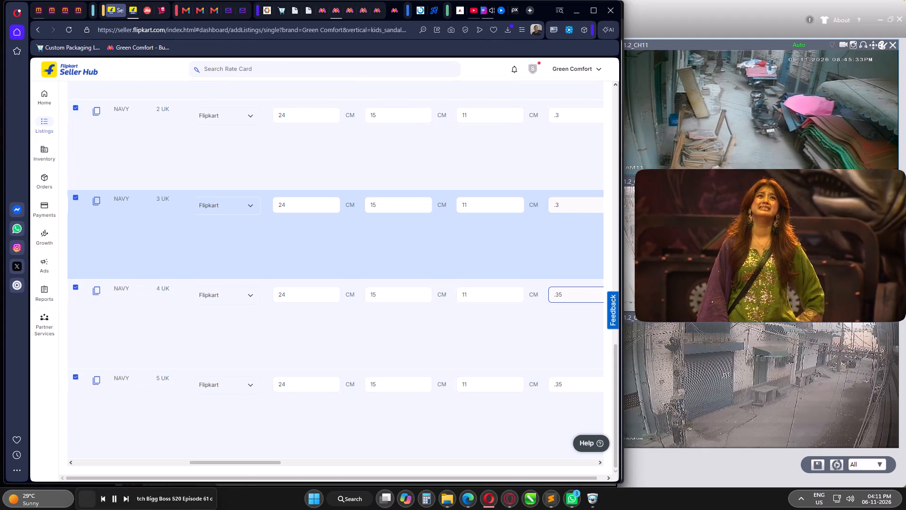
pyautogui.click(569, 201)
pyautogui.press('5')
pyautogui.click(570, 116)
pyautogui.press('5')
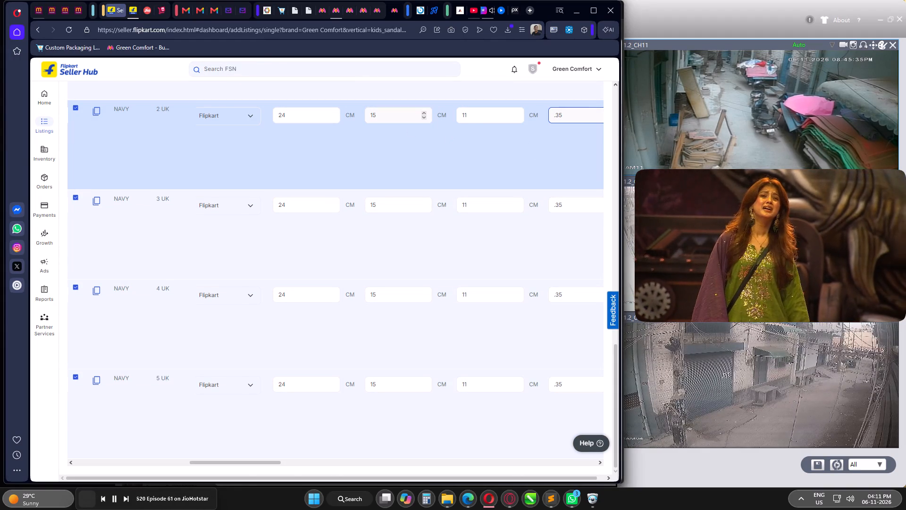
# Set the package length to 27 cm for the navy 5 UK, 4 UK, 3 UK and 2 UK variants.
pyautogui.moveTo(290, 386); pyautogui.dragTo(254, 381)
pyautogui.press('2')
pyautogui.press('7')
pyautogui.moveTo(291, 294); pyautogui.dragTo(252, 290)
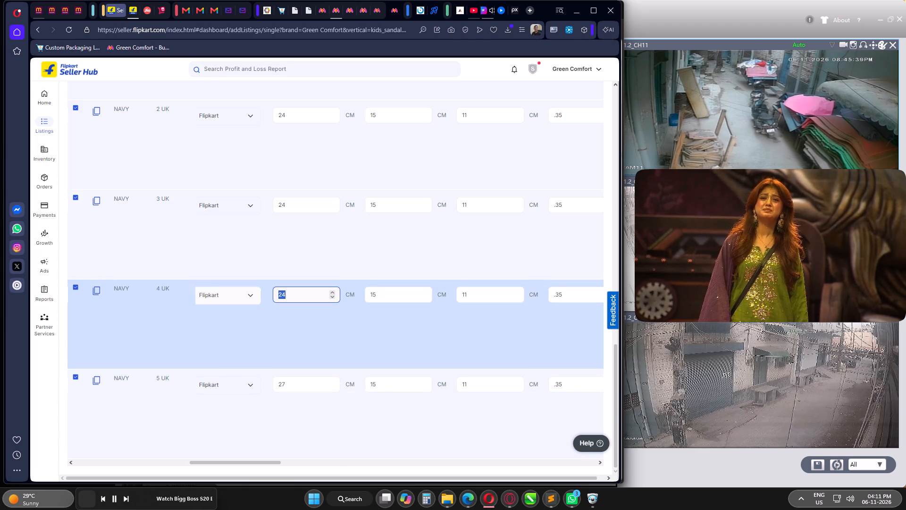
pyautogui.press('2')
pyautogui.press('7')
pyautogui.moveTo(294, 204); pyautogui.dragTo(256, 200)
pyautogui.press('2')
pyautogui.press('7')
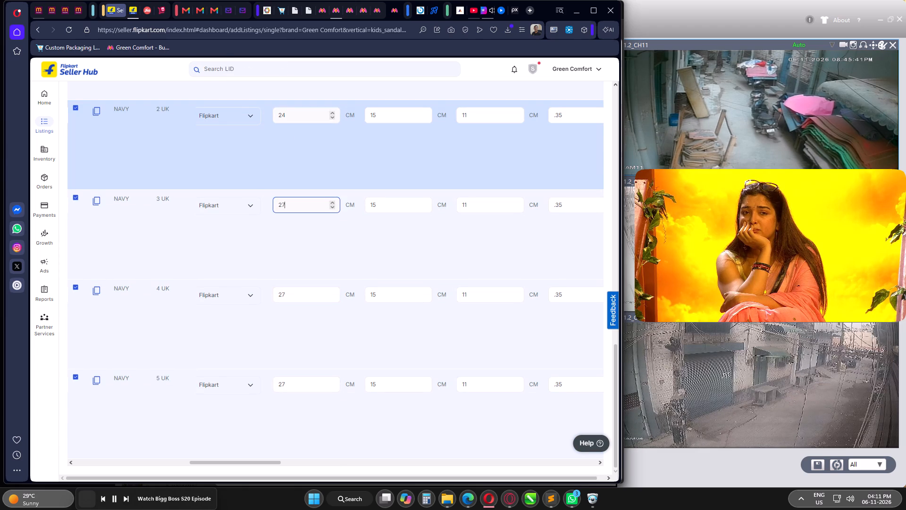
pyautogui.moveTo(293, 114); pyautogui.dragTo(262, 111)
pyautogui.press('2')
pyautogui.press('7')
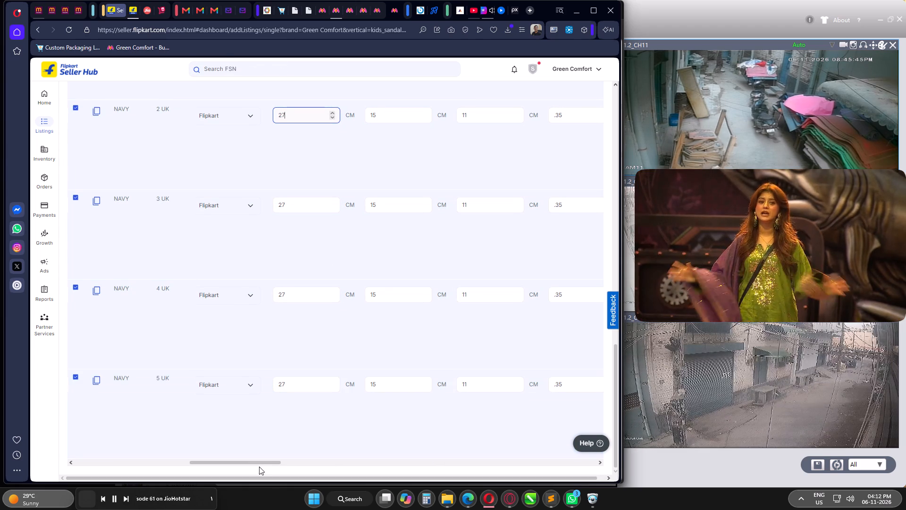
# Check the variants' stock, price and SKU columns, and send the navy kids' sandal listing to QC.
pyautogui.moveTo(259, 463); pyautogui.dragTo(189, 459)
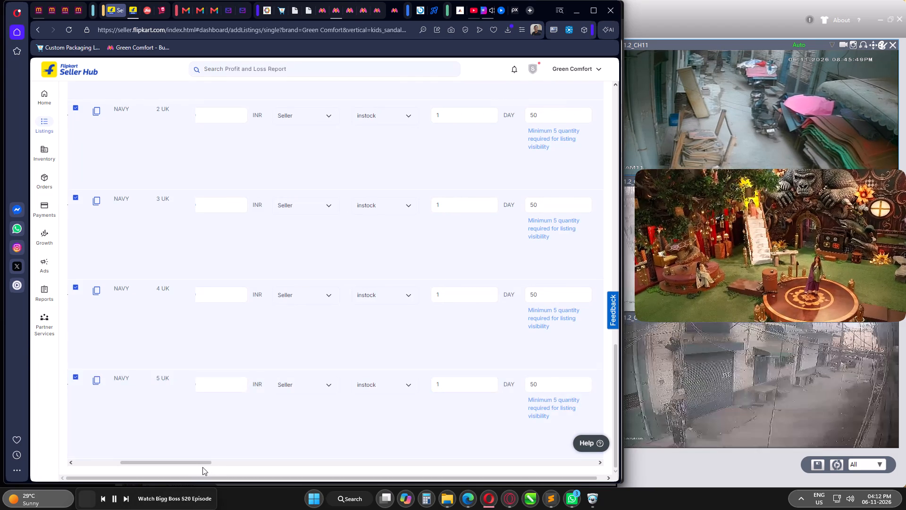
pyautogui.moveTo(197, 461); pyautogui.dragTo(189, 462)
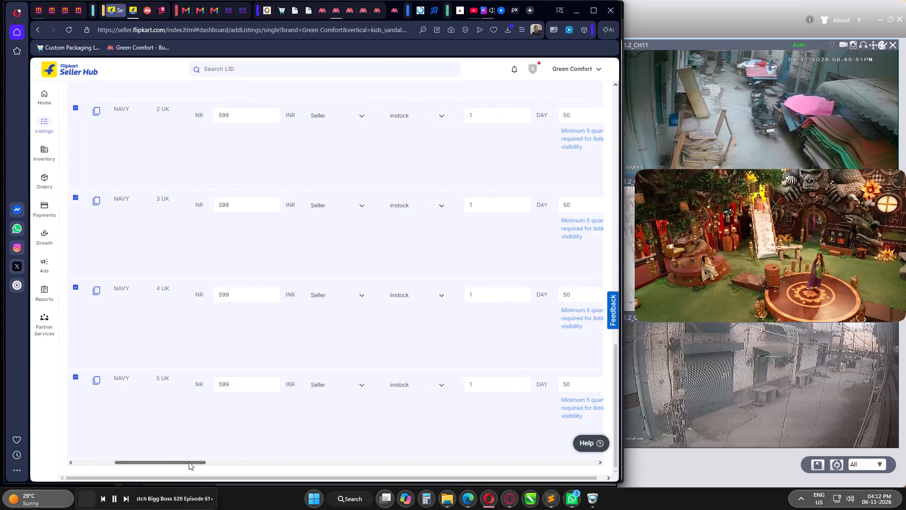
pyautogui.moveTo(189, 462); pyautogui.dragTo(127, 462)
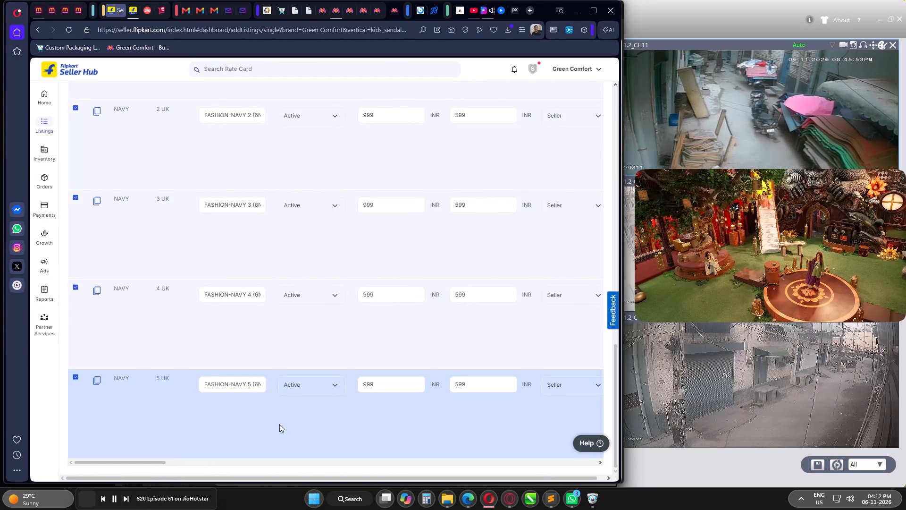
pyautogui.scroll(6, 275, 416)
pyautogui.scroll(9, 289, 379)
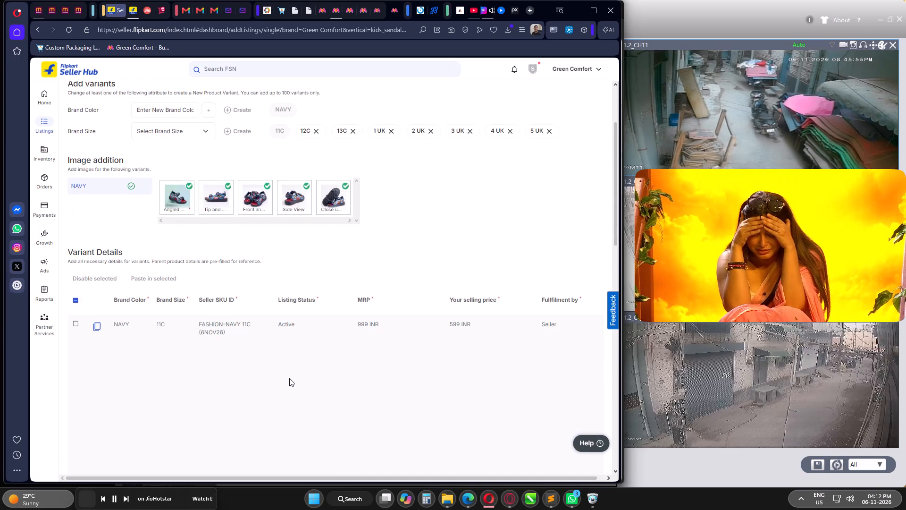
pyautogui.scroll(3, 289, 378)
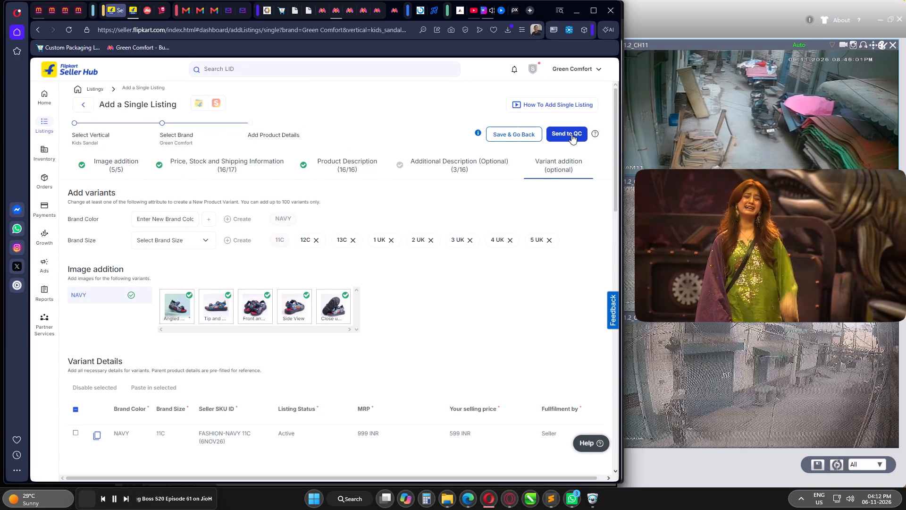
pyautogui.click(571, 134)
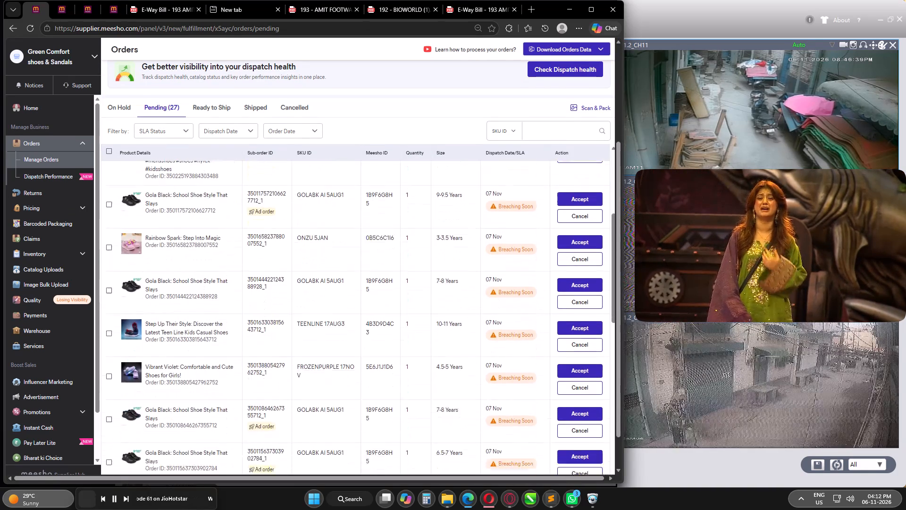
pyautogui.scroll(-9, 263, 315)
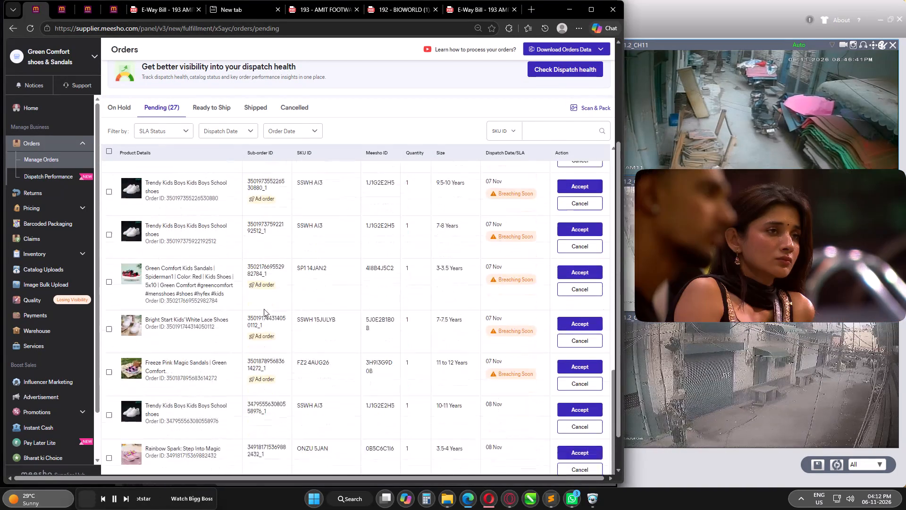
pyautogui.scroll(-7, 261, 312)
pyautogui.scroll(-4, 357, 426)
# Switch to Opera GX and look through the pending Meesho orders of the Green Comfort Footwear Collection account.
pyautogui.click(518, 501)
pyautogui.click(174, 170)
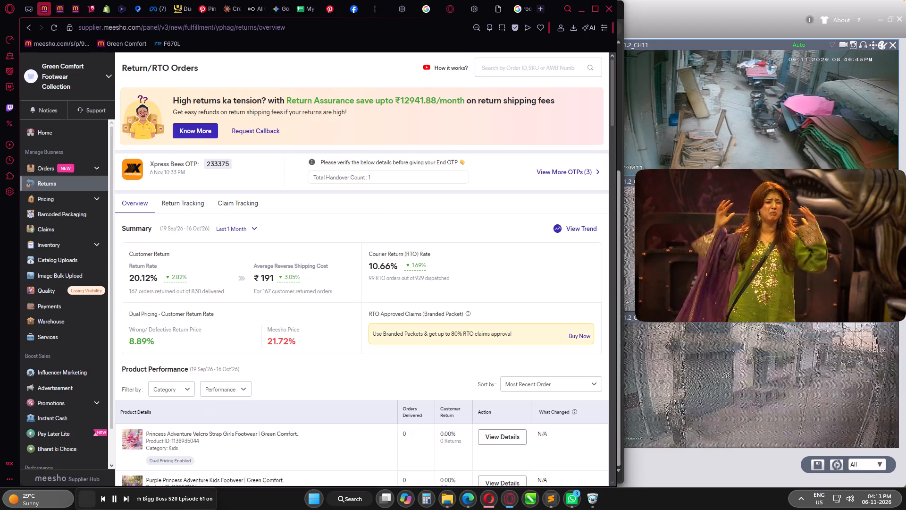
pyautogui.click(65, 166)
pyautogui.scroll(-4, 284, 245)
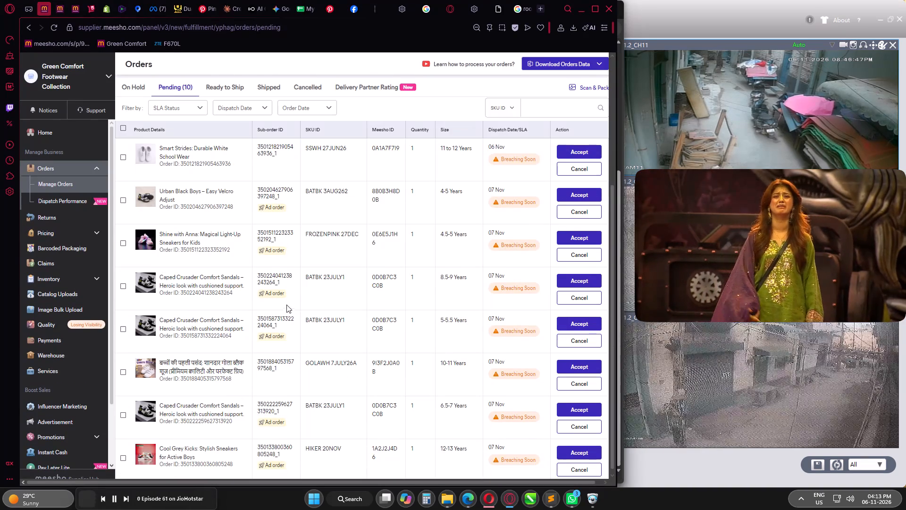
pyautogui.scroll(-8, 285, 306)
# Return to Flipkart Seller Hub in Opera and start a new single listing in the Kids Sandal vertical with brand Green Comfort.
pyautogui.click(487, 496)
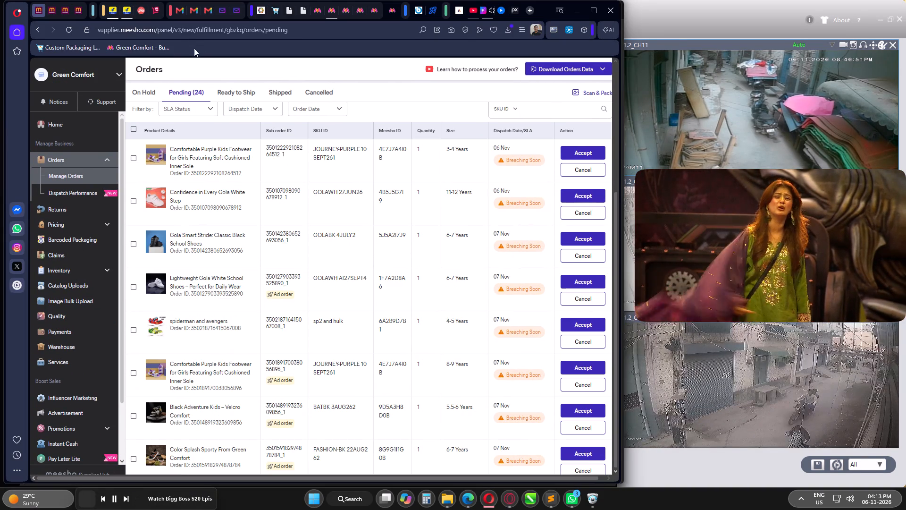
pyautogui.click(111, 8)
pyautogui.scroll(-2, 268, 230)
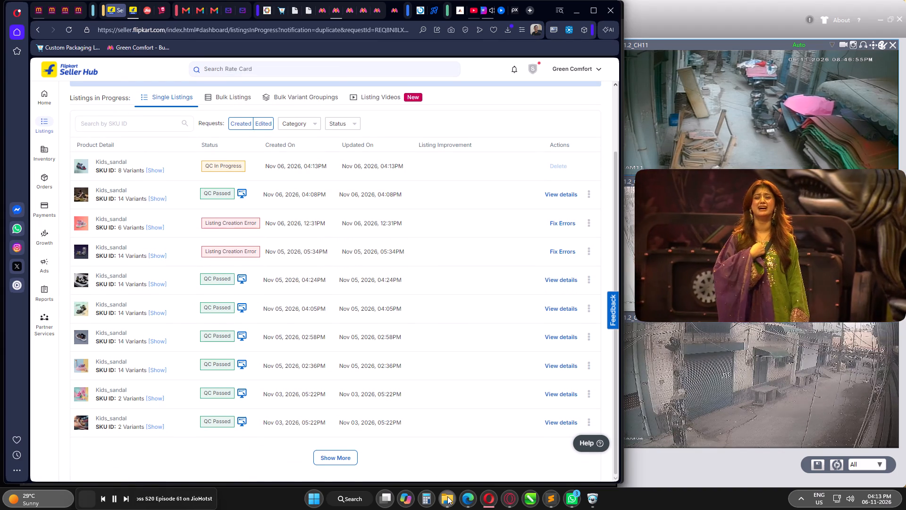
pyautogui.scroll(6, 387, 300)
pyautogui.click(579, 93)
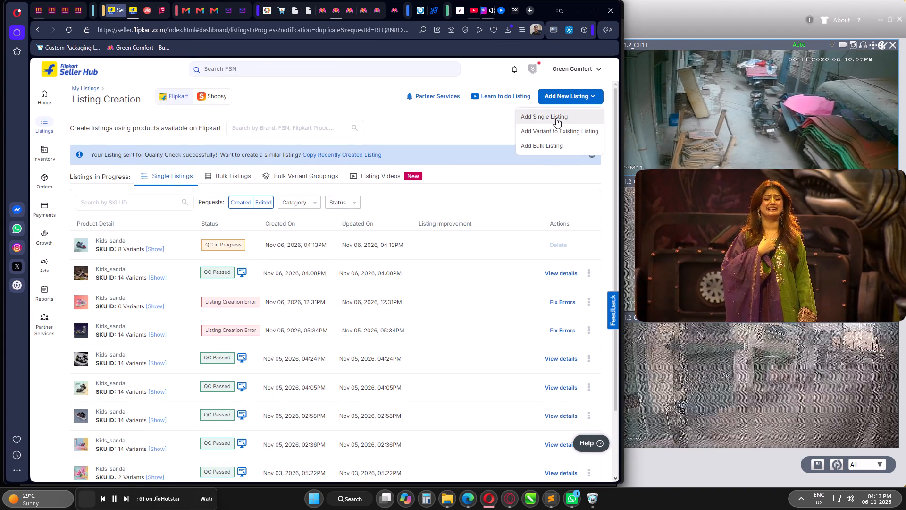
pyautogui.click(556, 118)
pyautogui.click(231, 289)
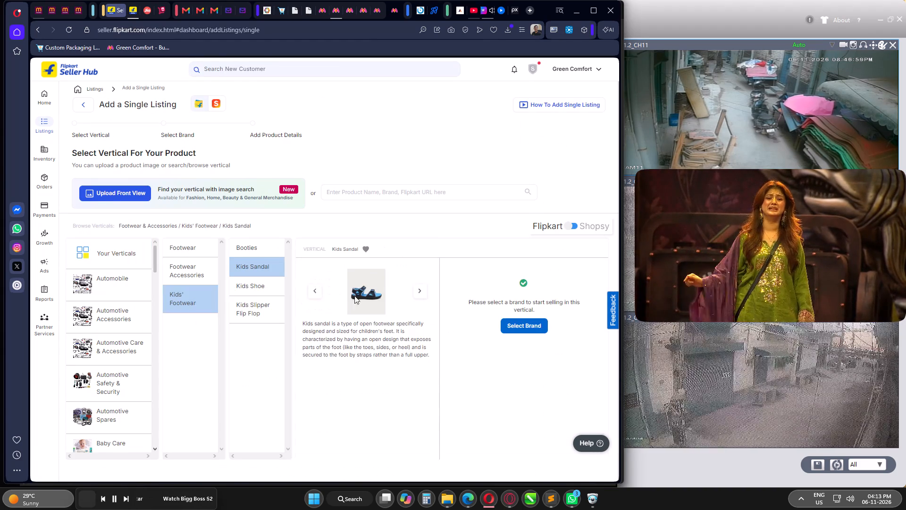
pyautogui.click(535, 325)
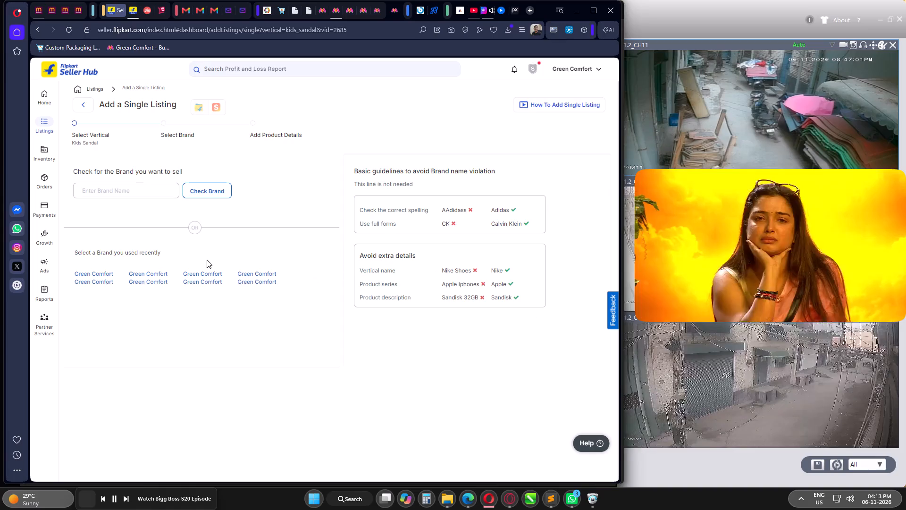
pyautogui.click(100, 272)
pyautogui.click(116, 237)
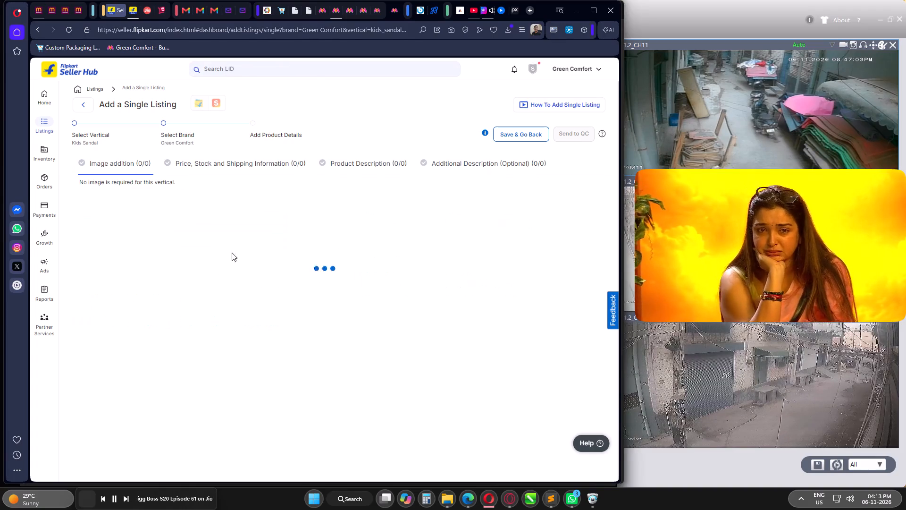
# Upload 3.png from the AI subfolder of FASHION STAR NAVY as the Angled shot photo.
pyautogui.click(189, 367)
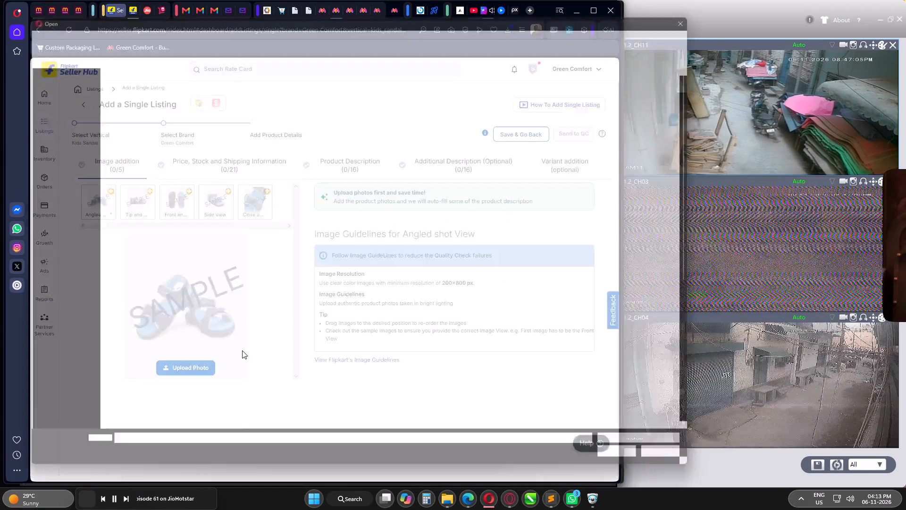
pyautogui.doubleClick(213, 116)
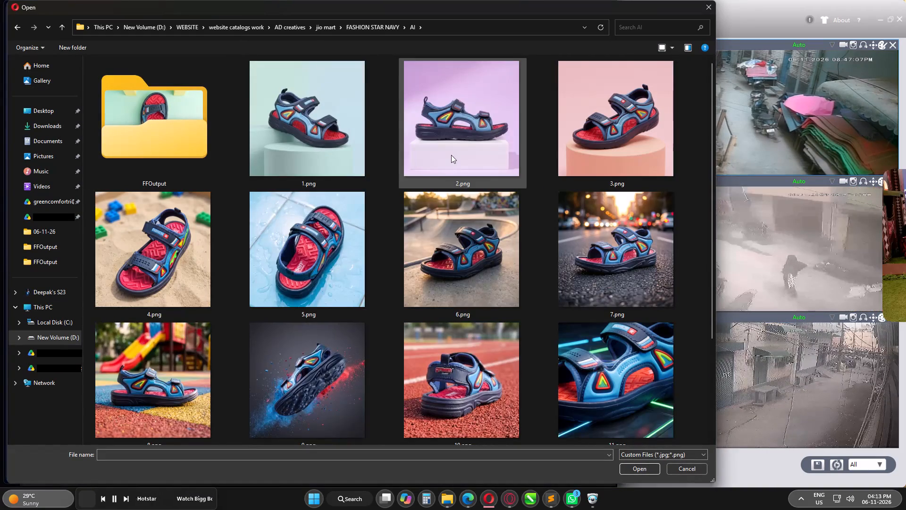
pyautogui.click(616, 128)
pyautogui.press('Return')
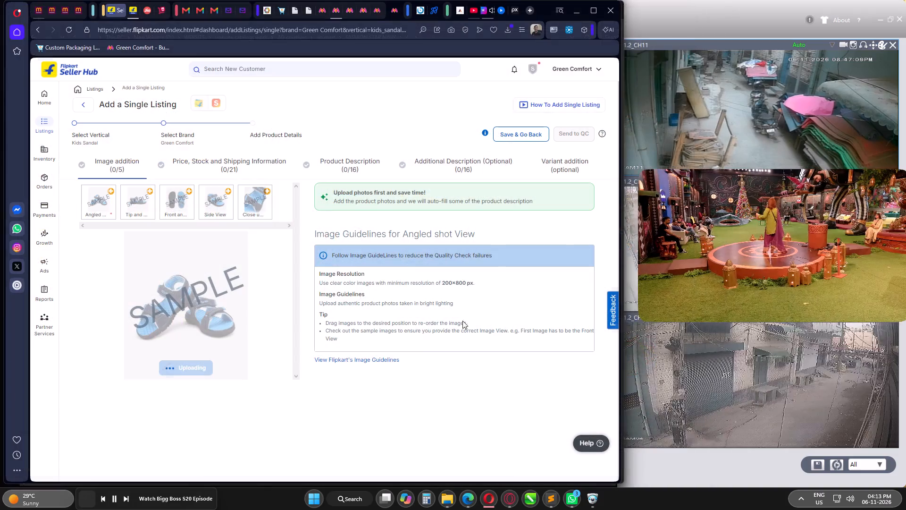
# Upload 1.png from the main FASHION STAR NAVY folder as the Tip and Heel View photo.
pyautogui.click(134, 194)
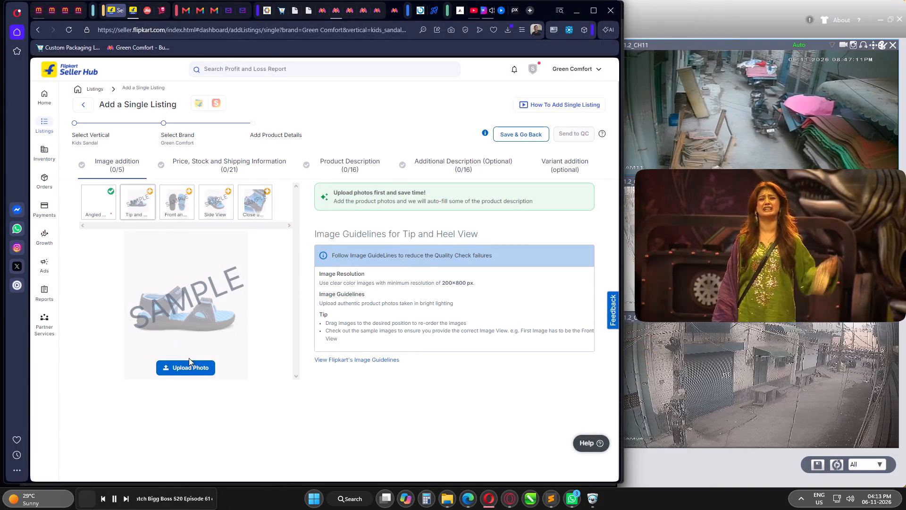
pyautogui.click(195, 367)
pyautogui.click(403, 339)
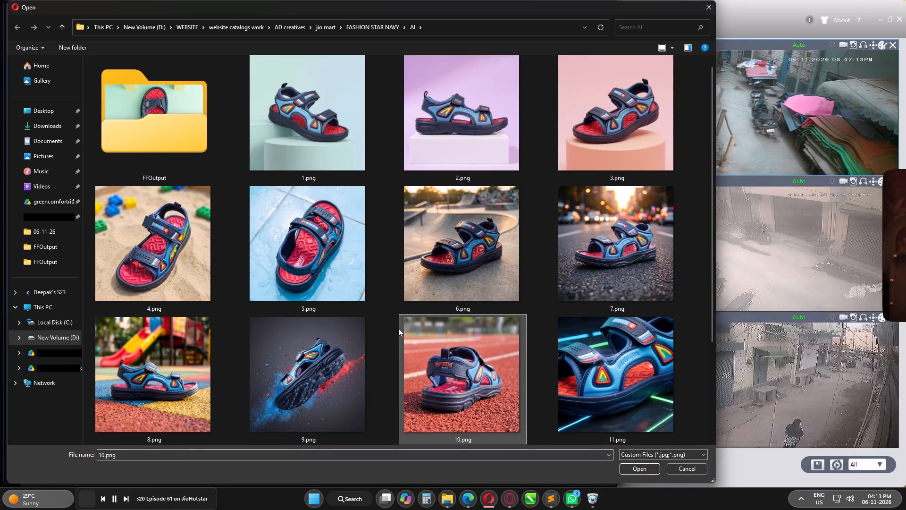
pyautogui.press('BackSpace')
pyautogui.click(501, 118)
pyautogui.press('Return')
# Upload 2.png as the Front and Sole View photo and 3.png as the Side View photo from the FASHION STAR NAVY folder.
pyautogui.click(173, 208)
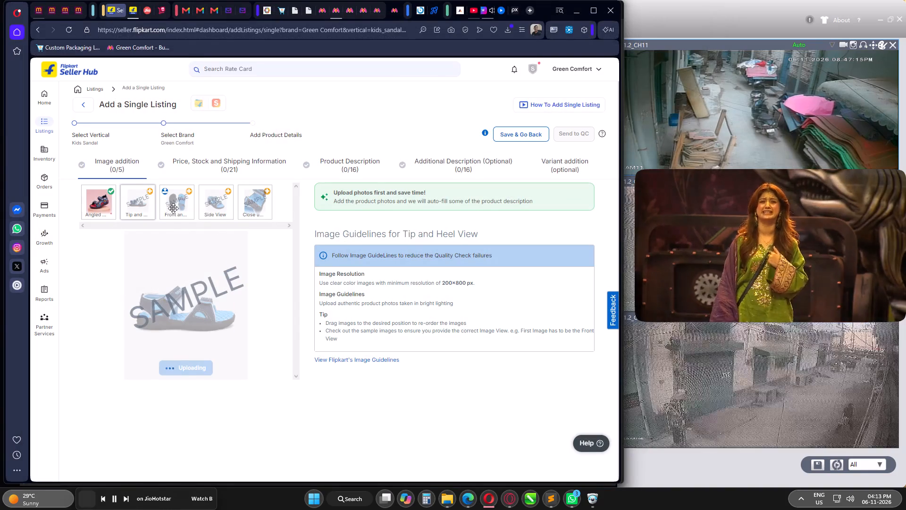
pyautogui.click(184, 367)
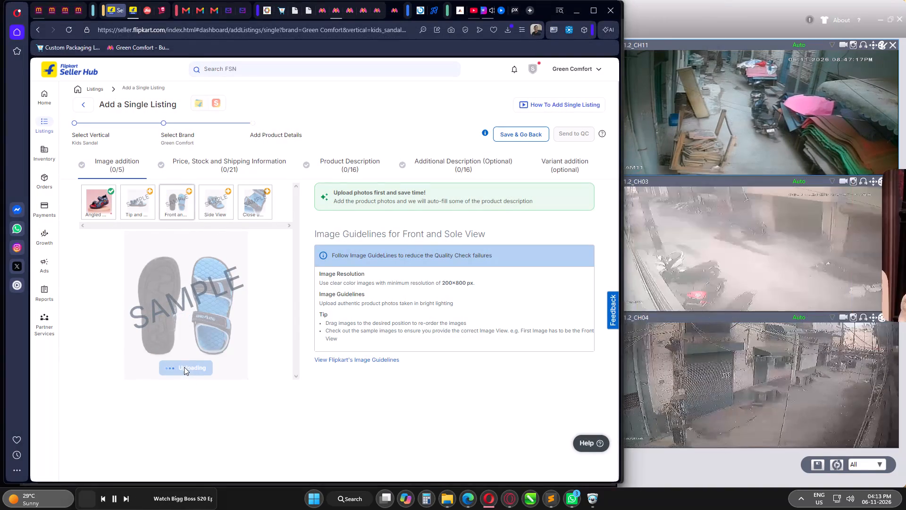
pyautogui.click(651, 143)
pyautogui.press('Return')
pyautogui.click(219, 207)
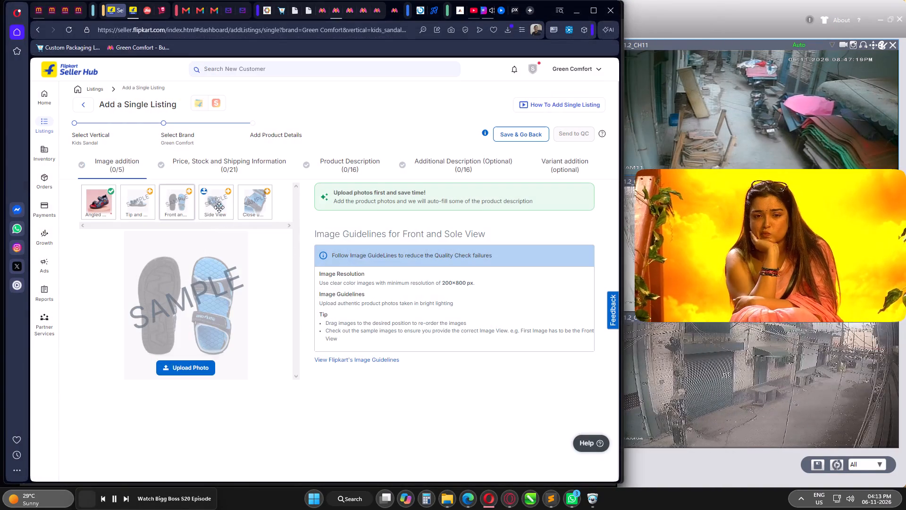
pyautogui.click(194, 367)
pyautogui.click(128, 267)
pyautogui.press('Return')
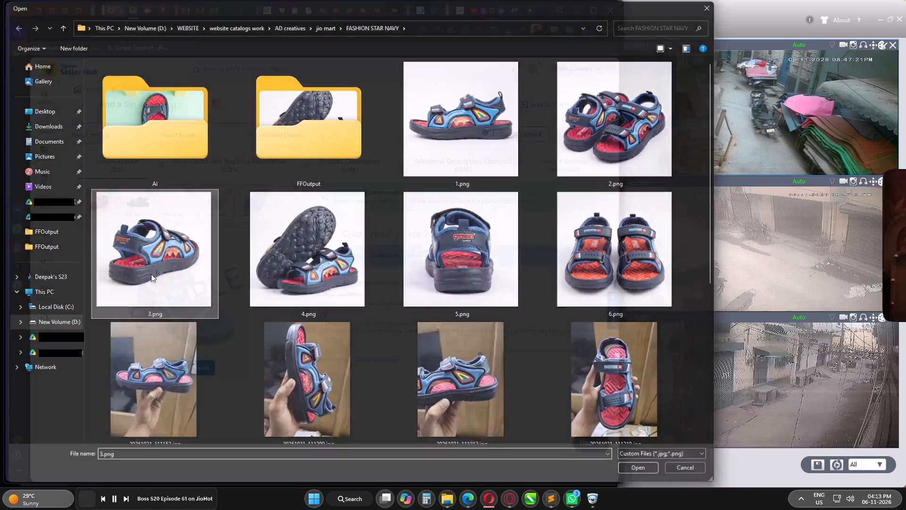
# Upload 4.png from the FASHION STAR NAVY folder as the Close up shot photo.
pyautogui.click(263, 204)
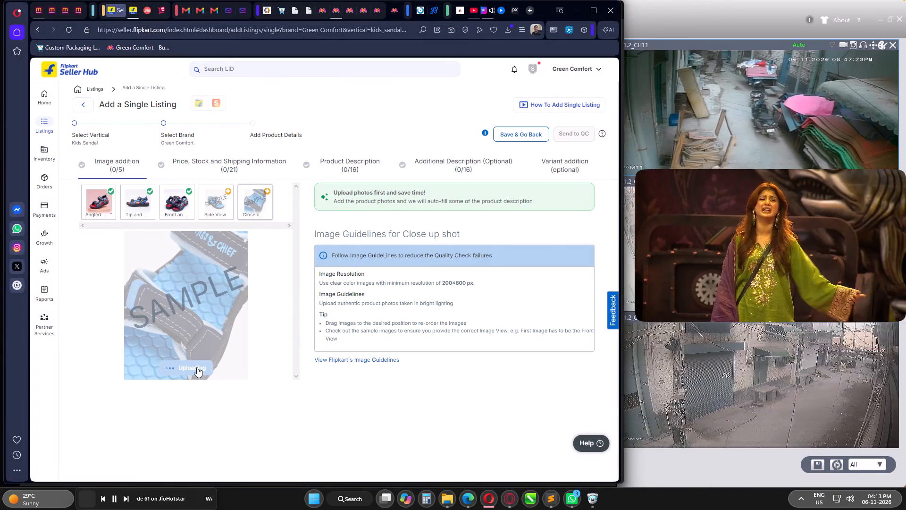
pyautogui.click(197, 367)
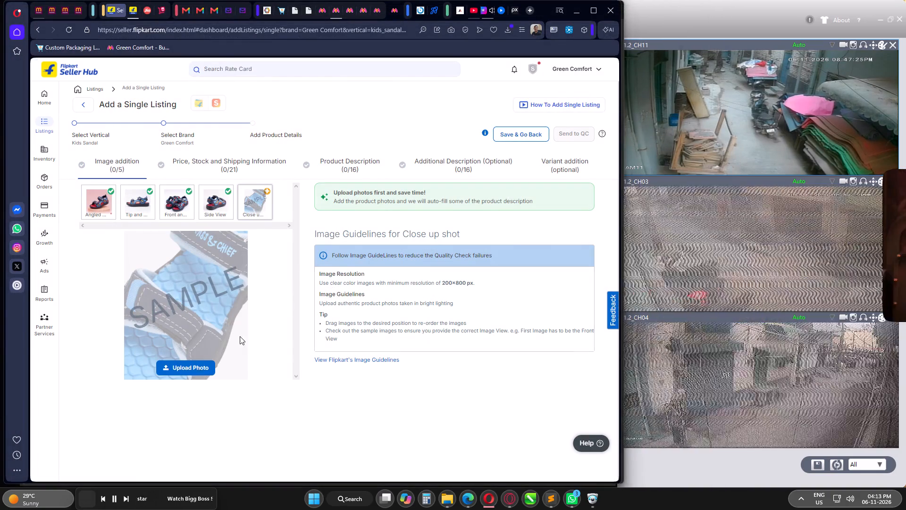
pyautogui.click(290, 272)
pyautogui.press('Return')
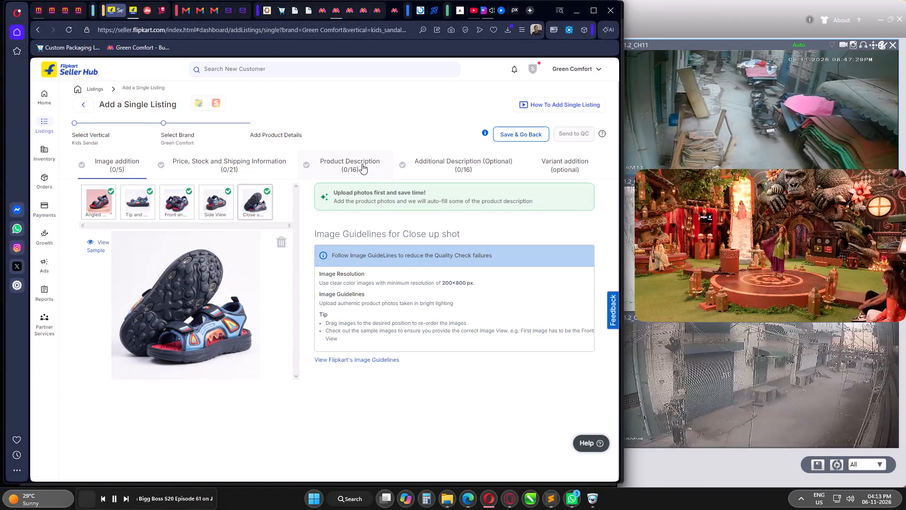
# Begin the Seller SKU ID with FAS in the listing's Price, Stock and Shipping Information.
pyautogui.click(242, 165)
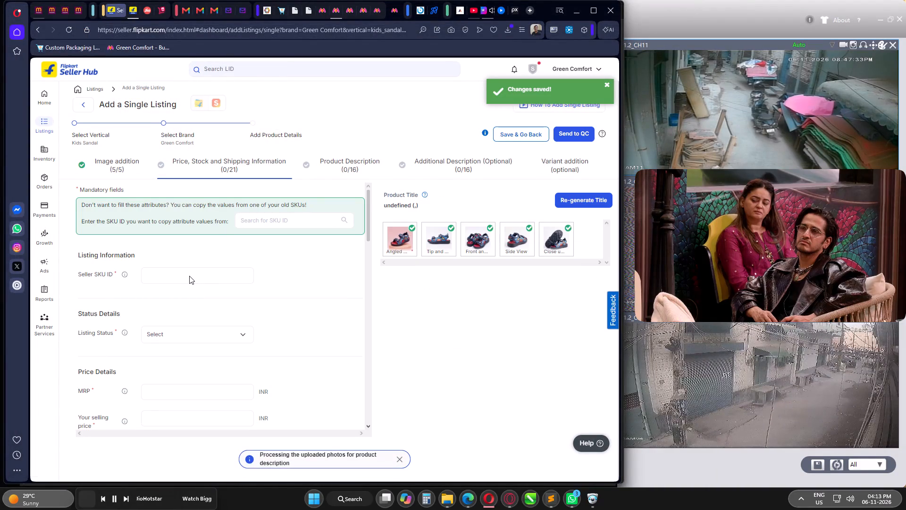
pyautogui.click(189, 275)
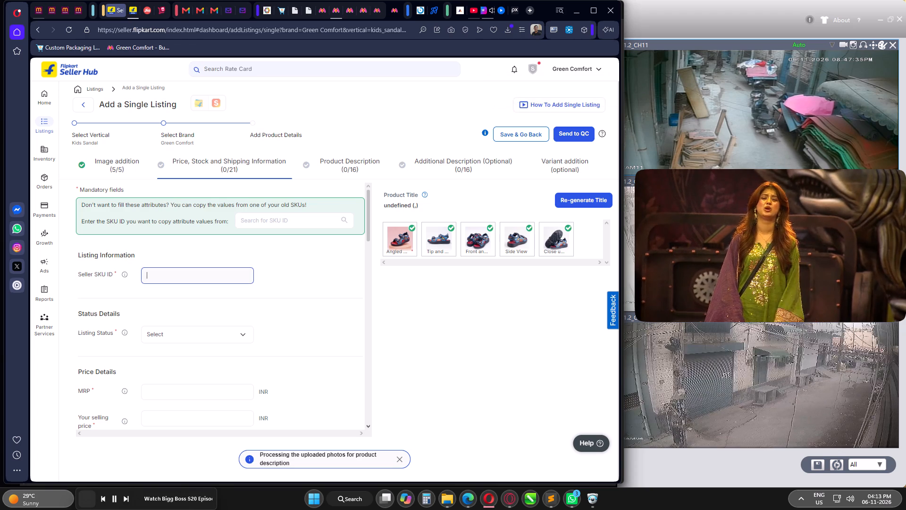
pyautogui.write('FAS')
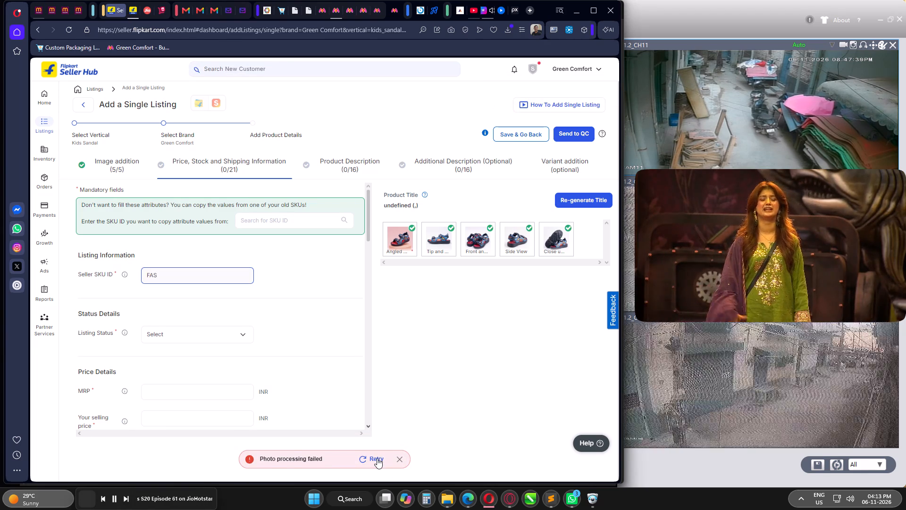
# Retry processing the uploaded photos for the product description.
pyautogui.click(377, 458)
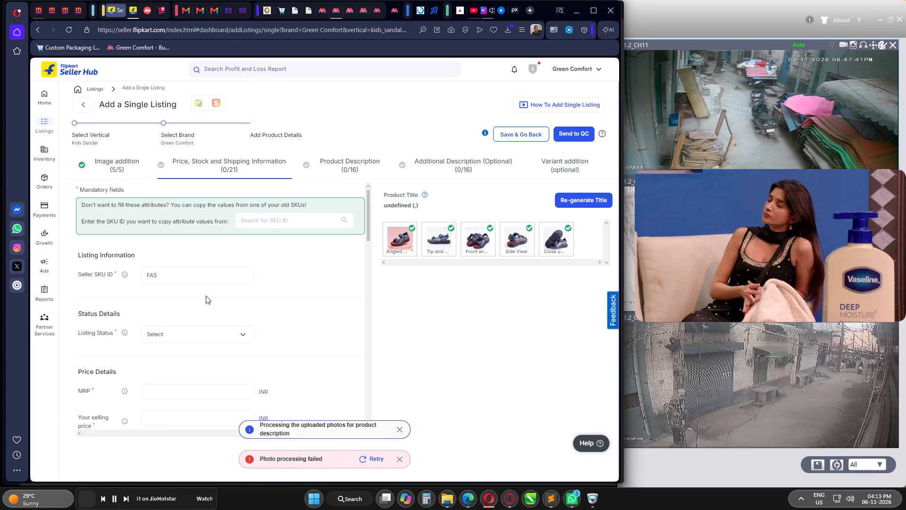